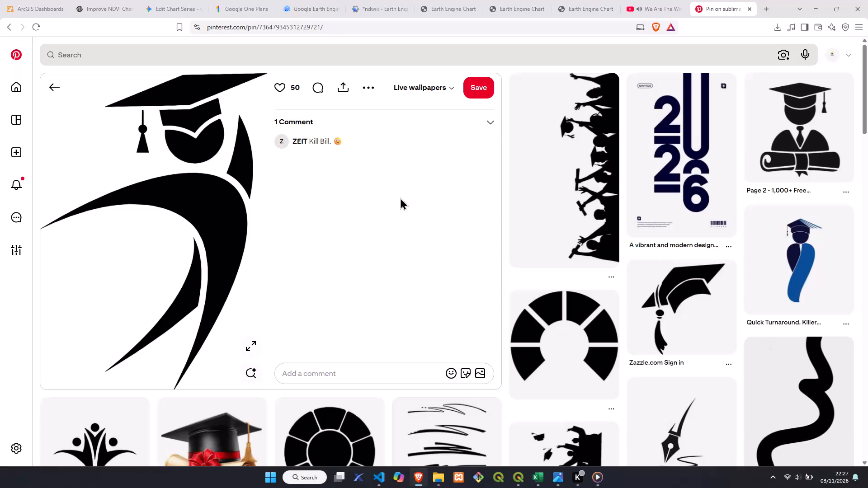
Close the Pinterest graduation pin page and the media player window.
click(749, 10)
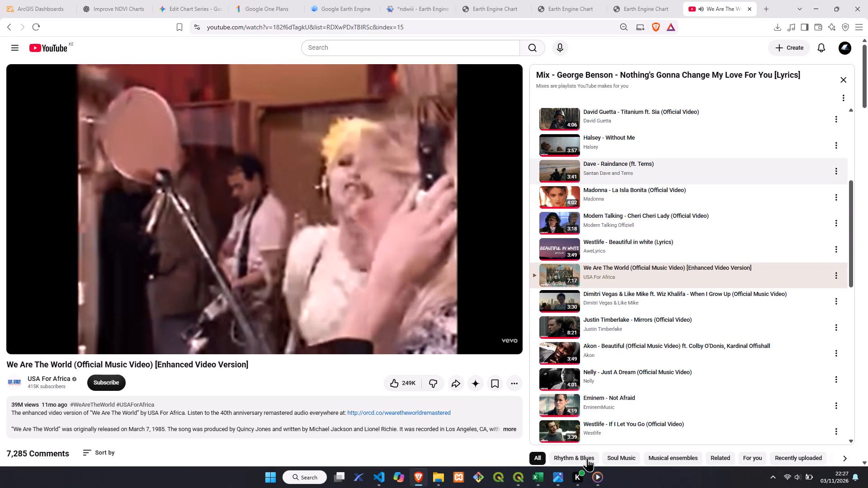
click(637, 383)
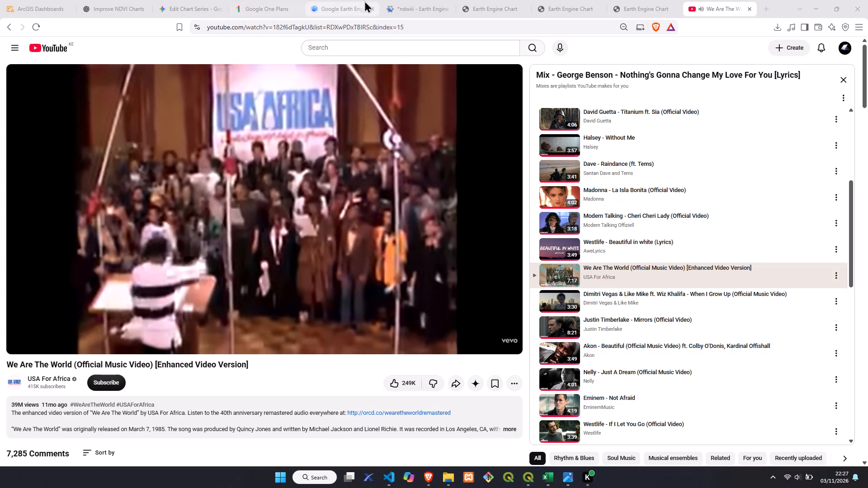
Look through the open Earth Engine pages and examine the Mathira NDWI class area comparison chart for 2010, 2015 and 2026.
click(401, 5)
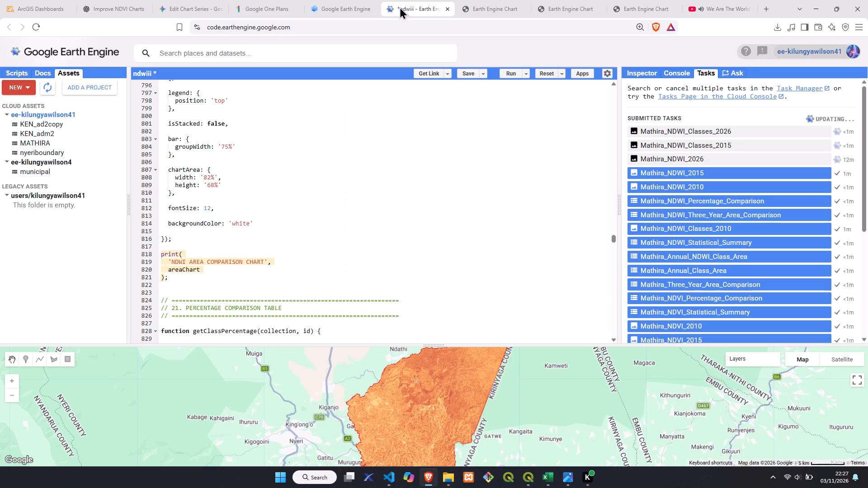
click(340, 10)
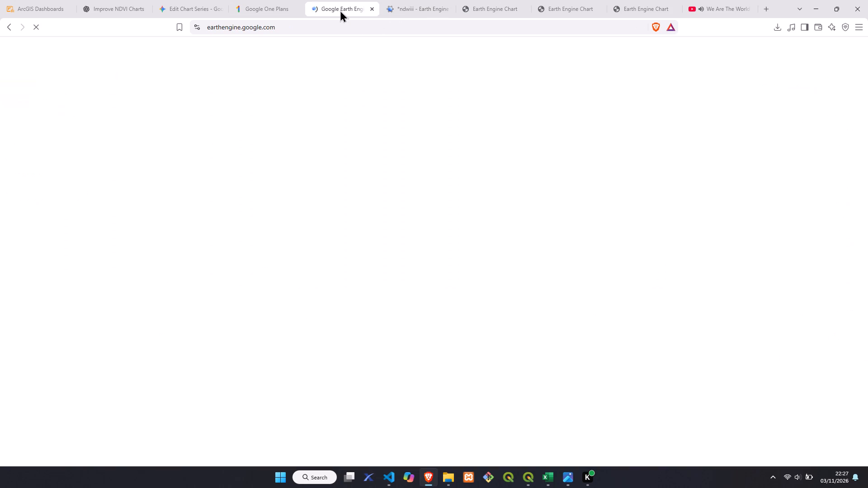
click(420, 9)
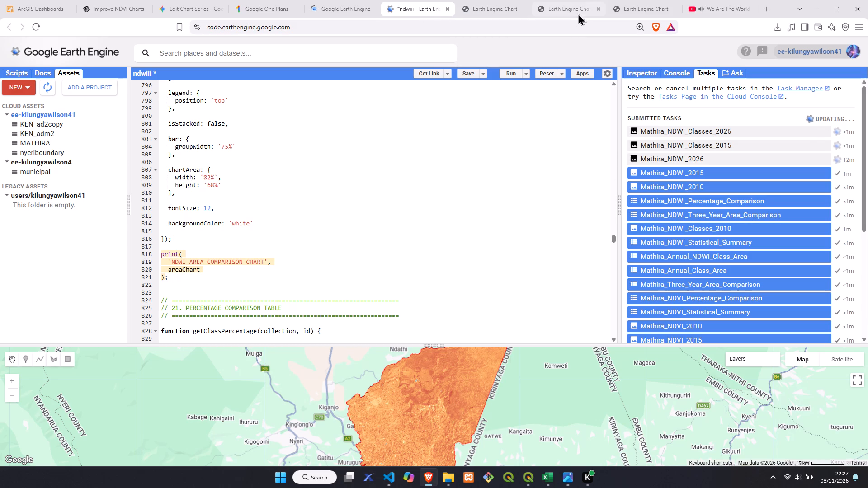
click(576, 7)
click(500, 12)
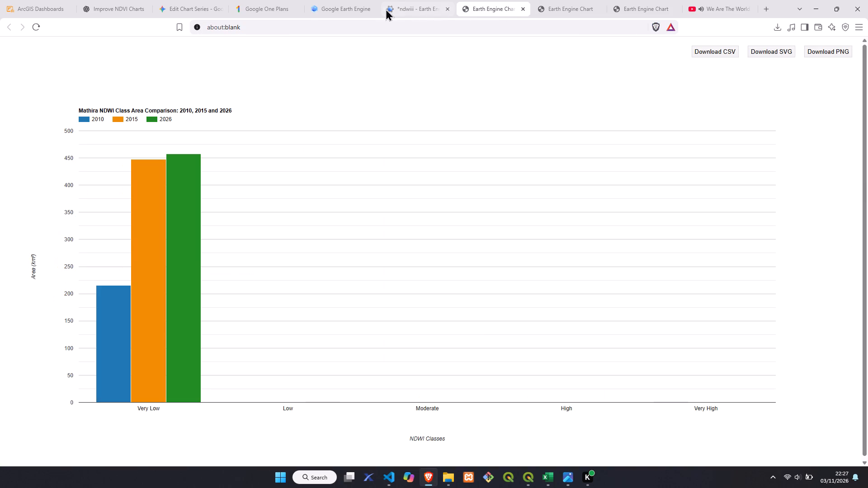
Return to the ndwiii script and look over the earlier code around the Landsat 8 OLI 2015 section.
click(338, 3)
click(409, 2)
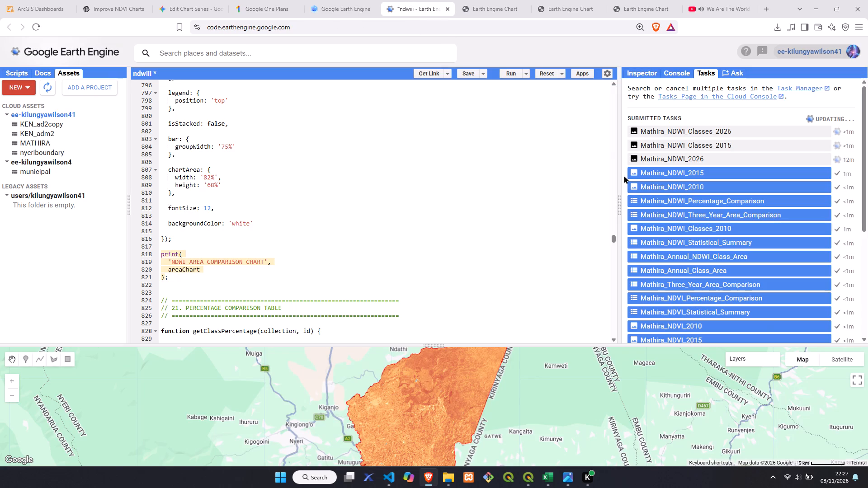
drag(613, 239, 610, 128)
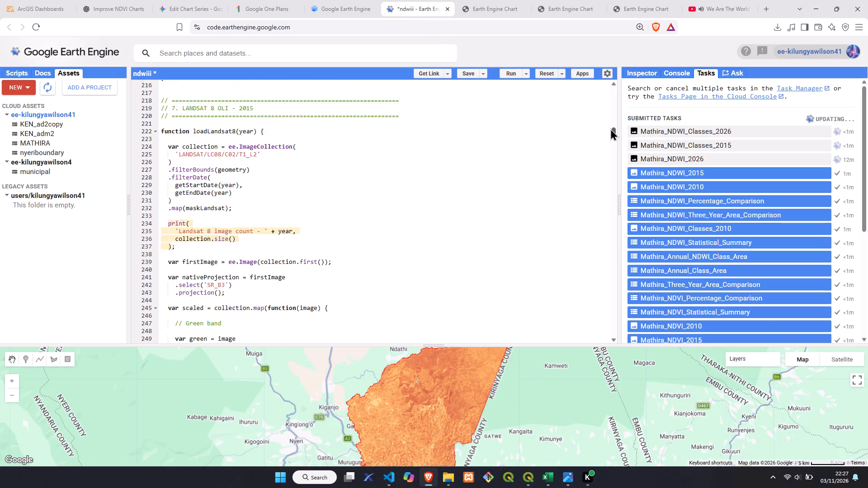
Look at the end of the ndwiii script and check the submitted export tasks, including the Mathira_NDWI_Classes_2015 task details.
drag(610, 128, 641, 389)
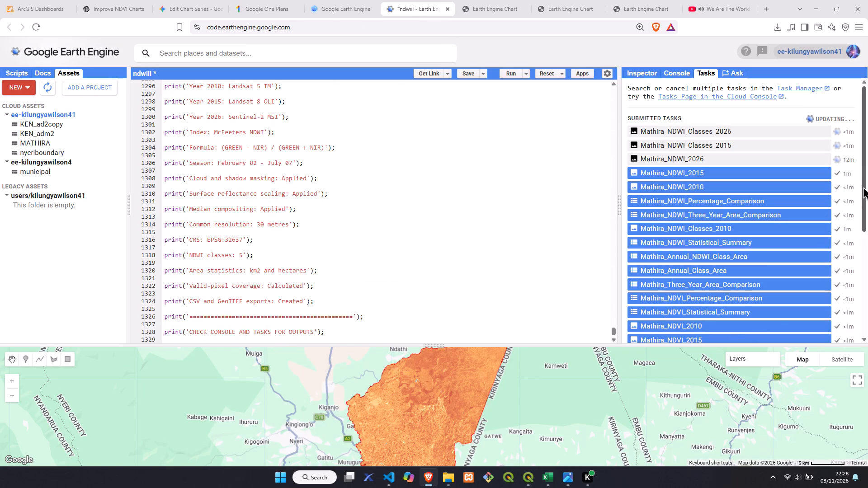
drag(862, 169, 847, 178)
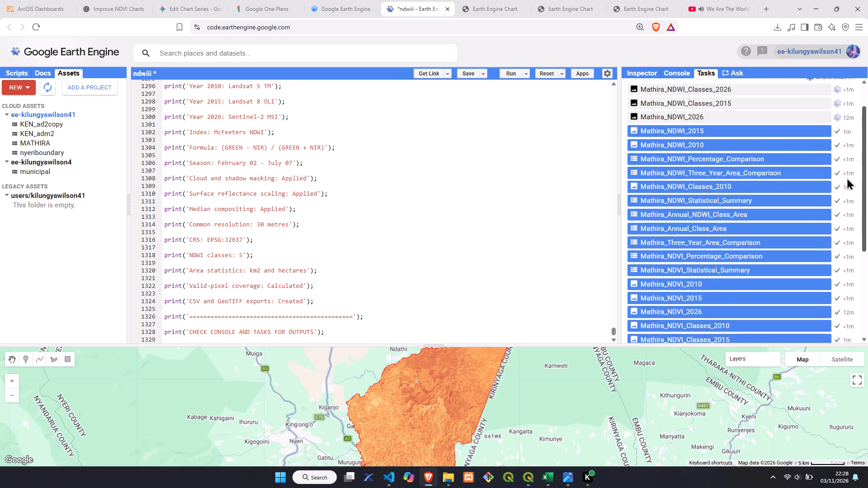
drag(847, 178, 842, 151)
click(824, 143)
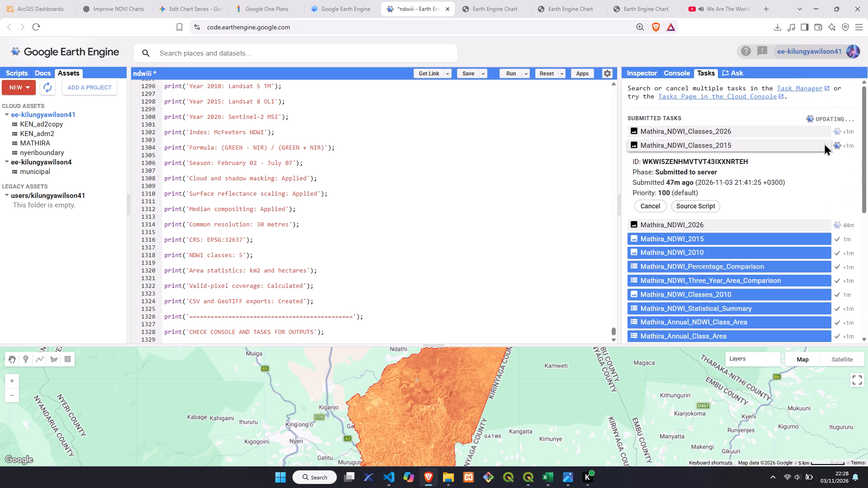
click(824, 143)
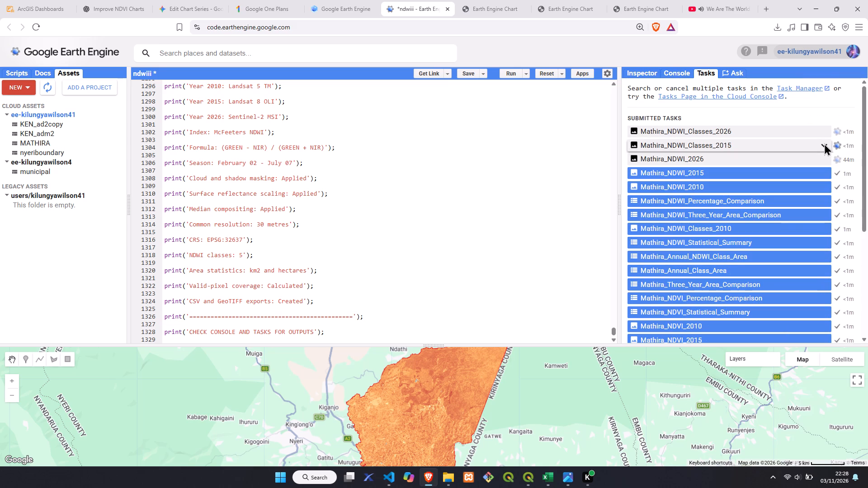
Switch to the We Are The World video on YouTube and check the system's network and sound quick settings.
click(710, 2)
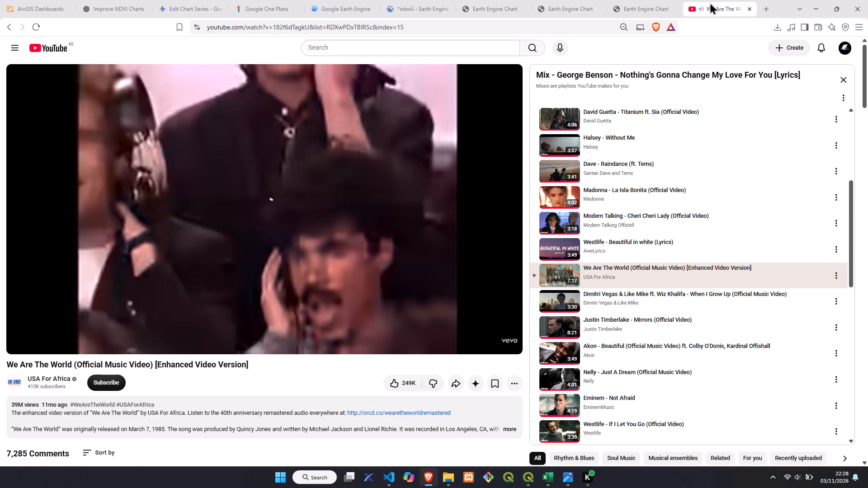
click(797, 476)
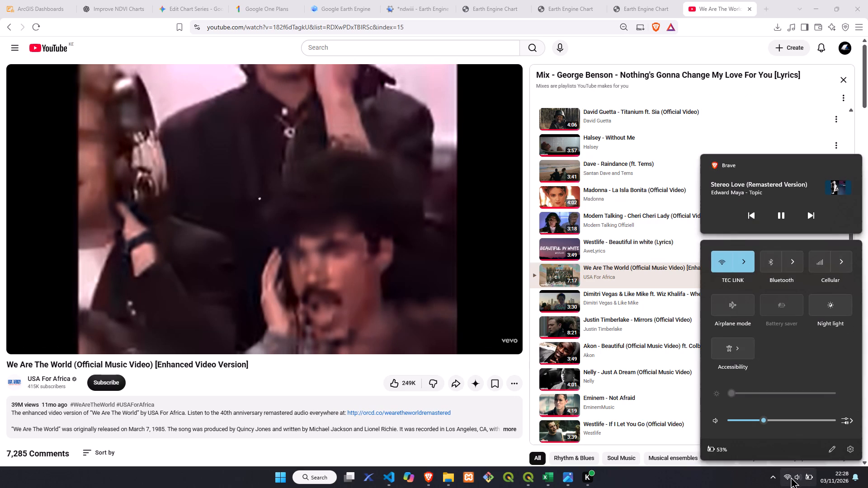
click(709, 486)
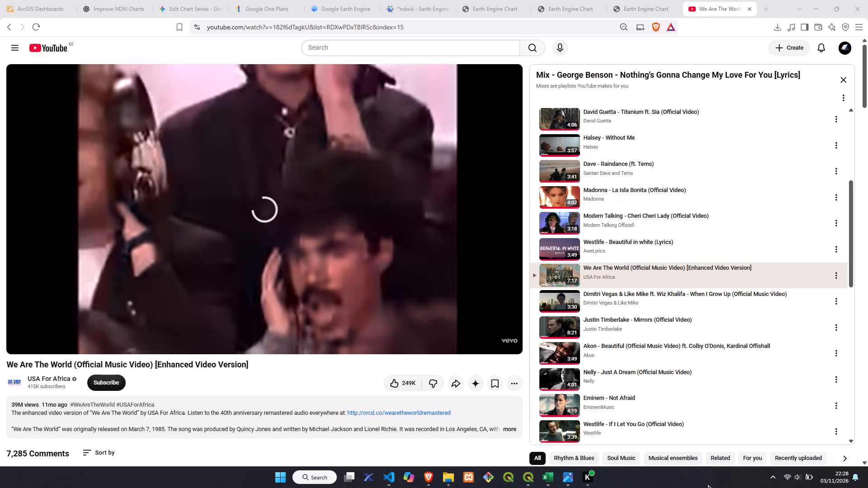
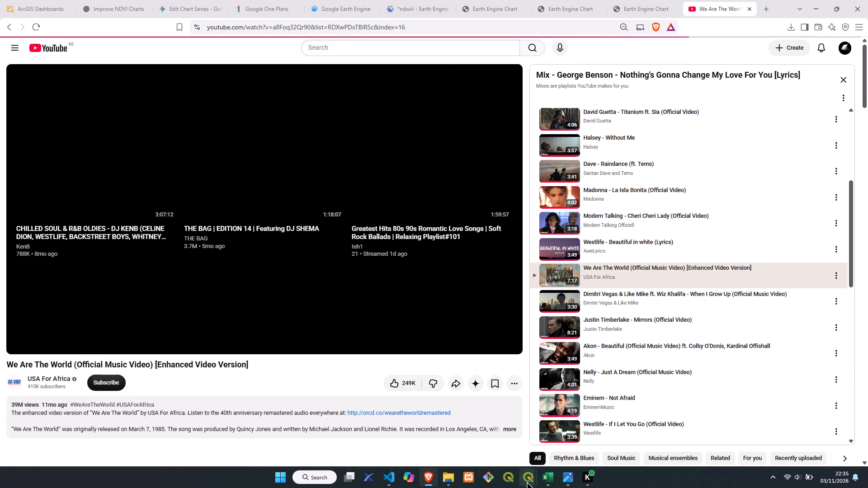
Switch to QGIS to glance at the Mathira Constituency NDVI analysis print layout, and return to the browser.
click(539, 438)
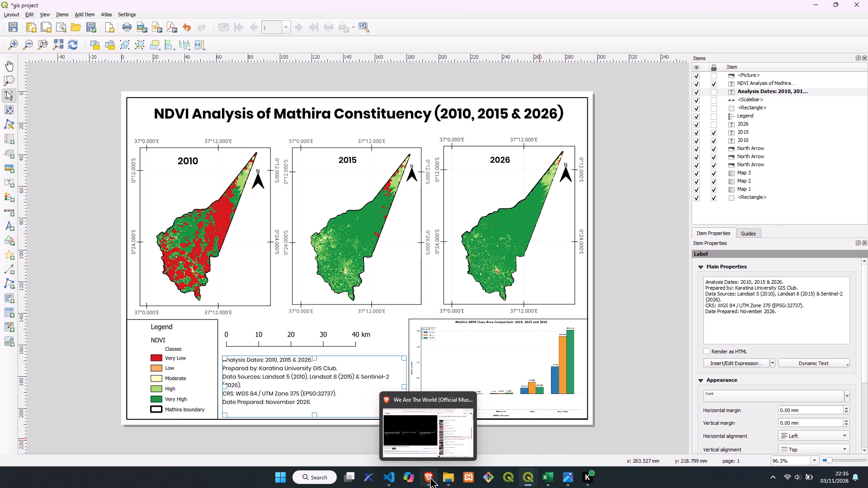
click(418, 449)
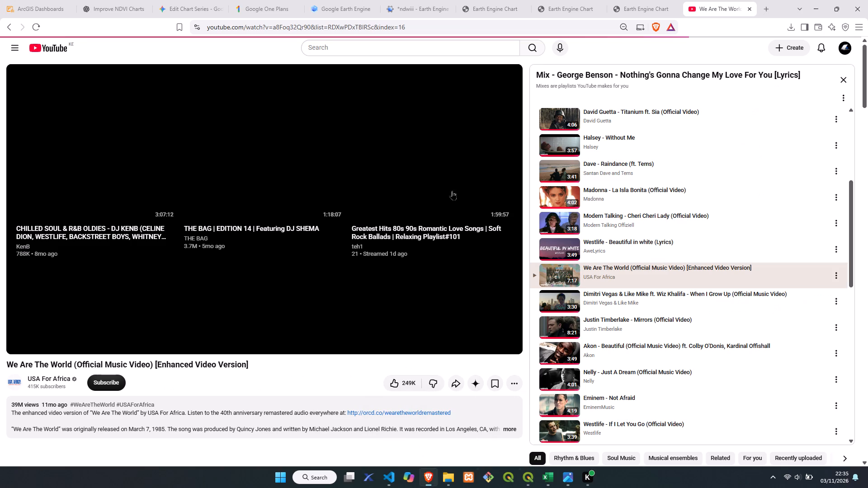
From the ndwiii script's submitted tasks, open the Drive folder of the Mathira_NDWI_Classes_2026 export.
click(430, 5)
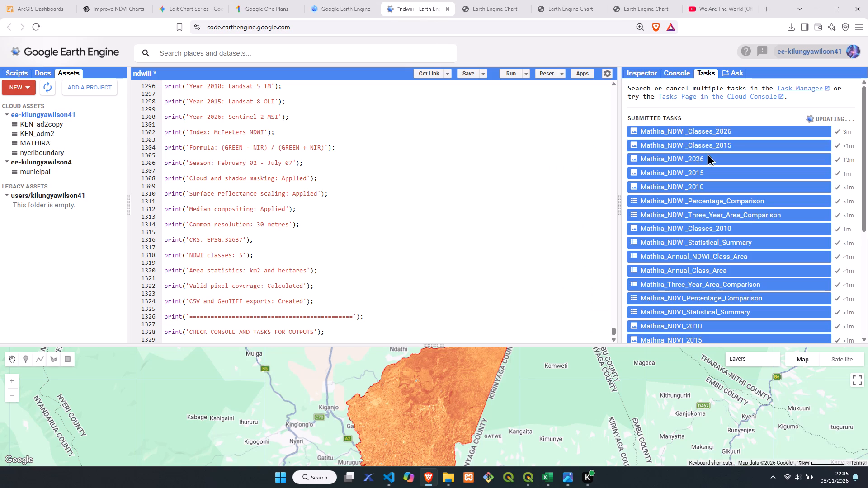
click(825, 131)
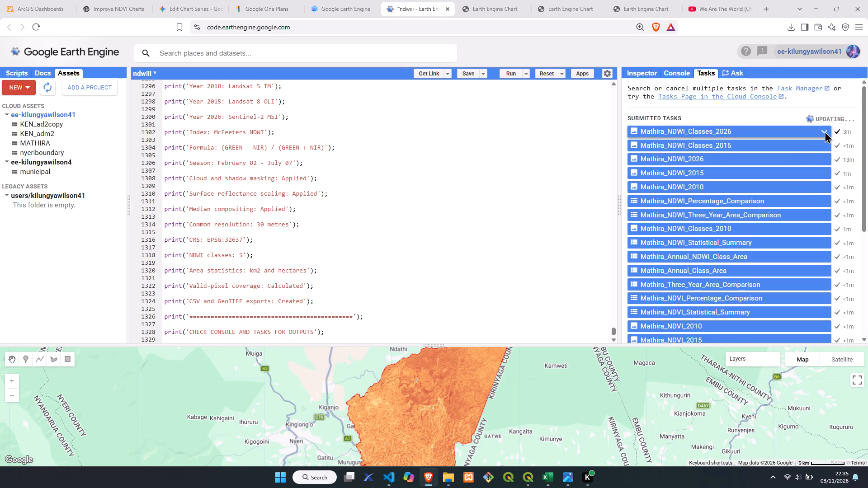
click(703, 209)
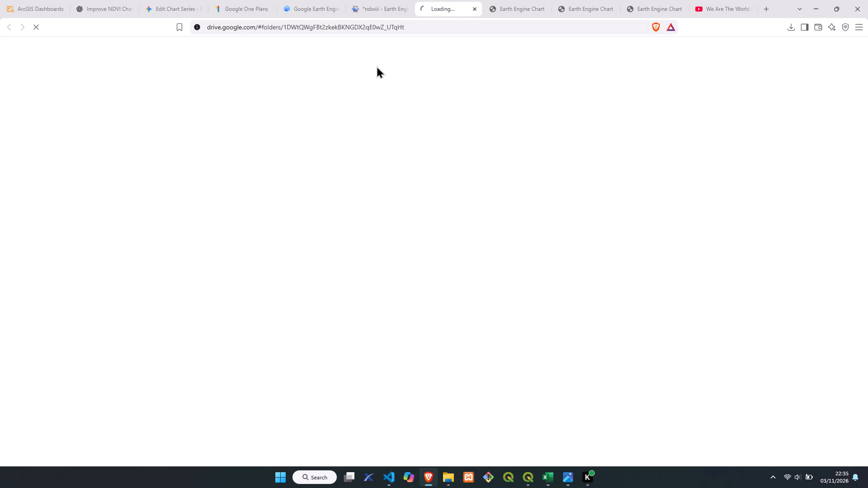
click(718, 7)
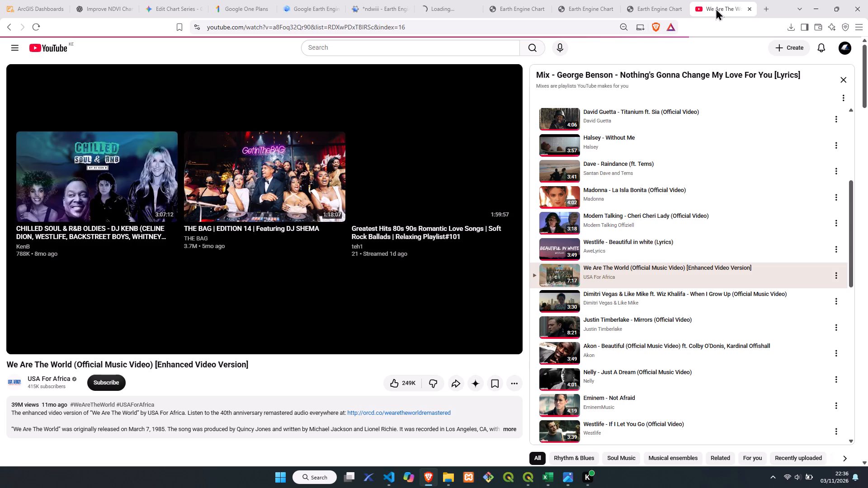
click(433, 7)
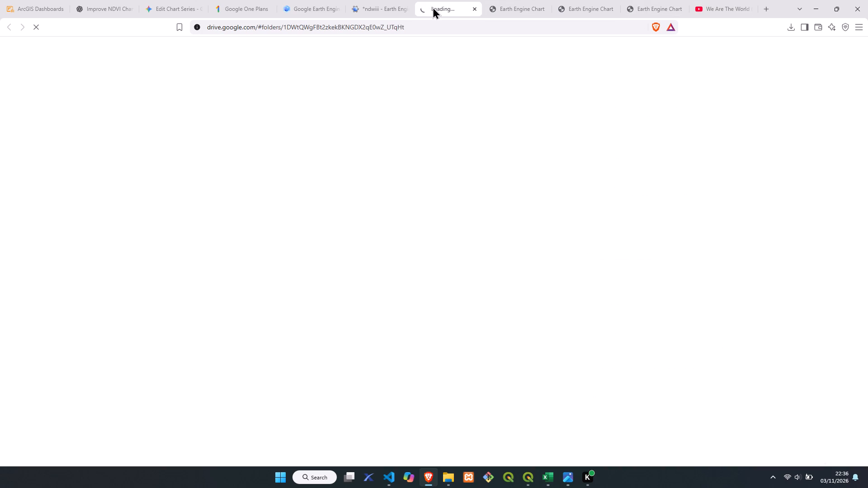
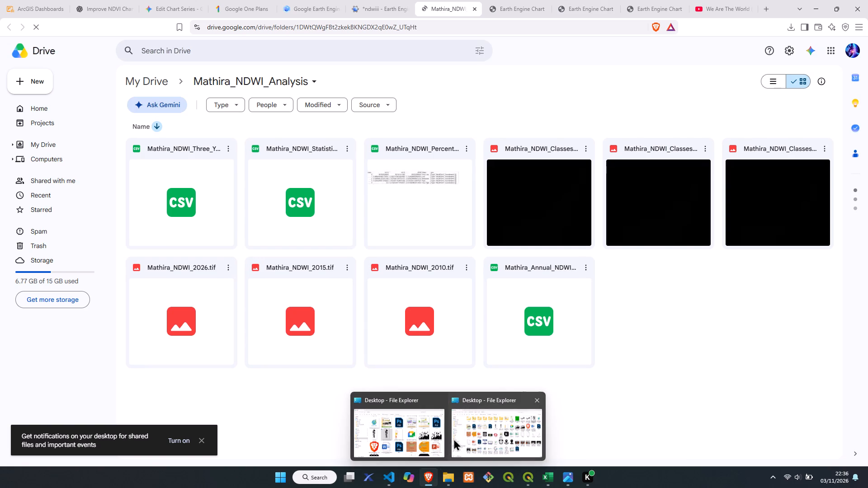
Switch to File Explorer and play the DJ_LYTA_-_SLOW… track from the music folder under Desktop > voss > desktop > 0101011.
click(430, 430)
click(45, 189)
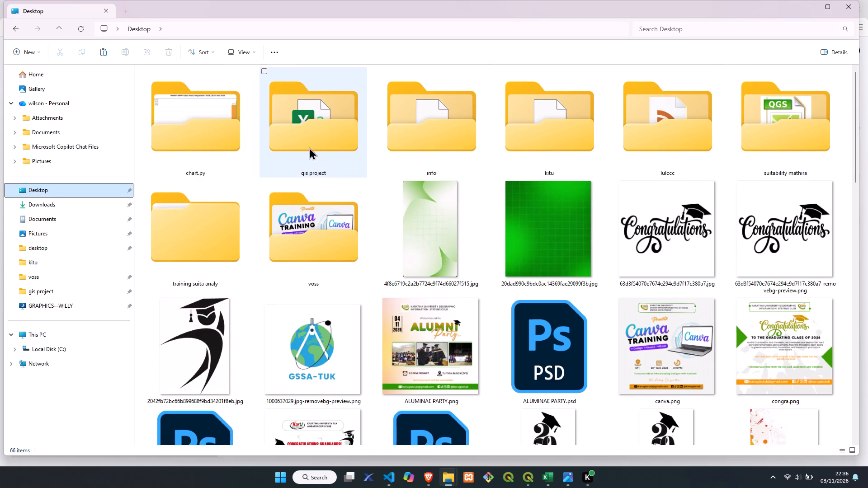
double_click(293, 244)
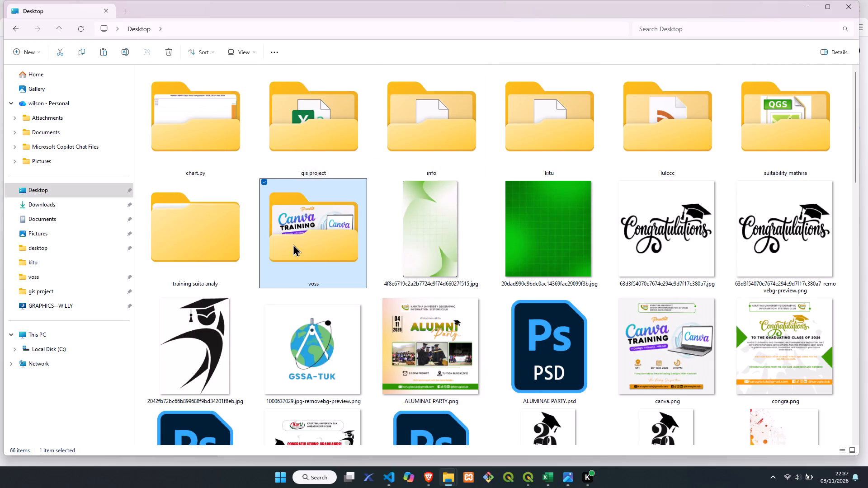
double_click(175, 109)
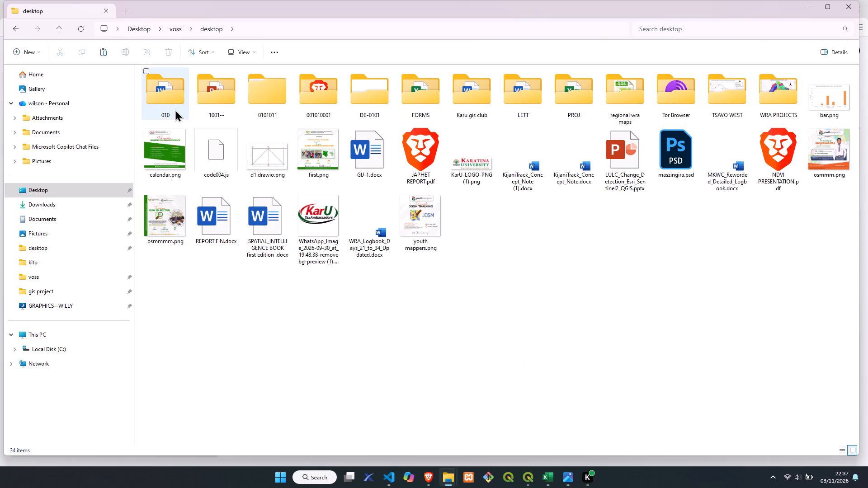
double_click(270, 112)
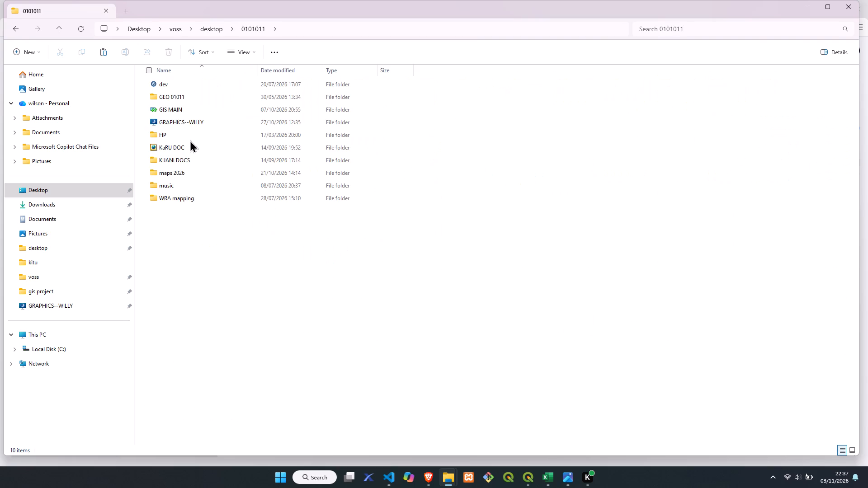
double_click(174, 183)
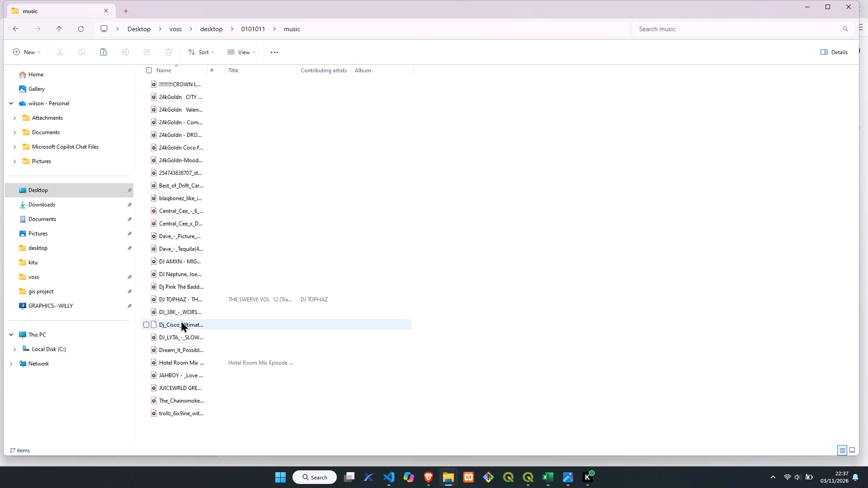
double_click(183, 333)
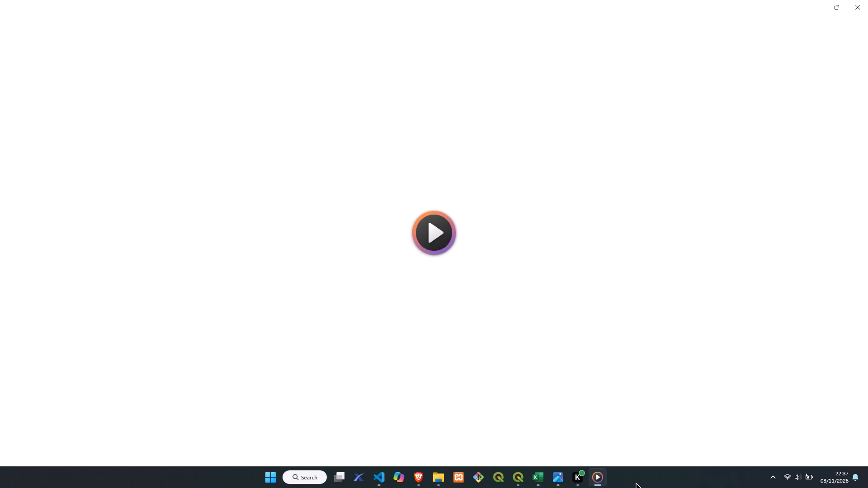
Minimize the media player, return to the browser and close the YouTube page.
click(817, 9)
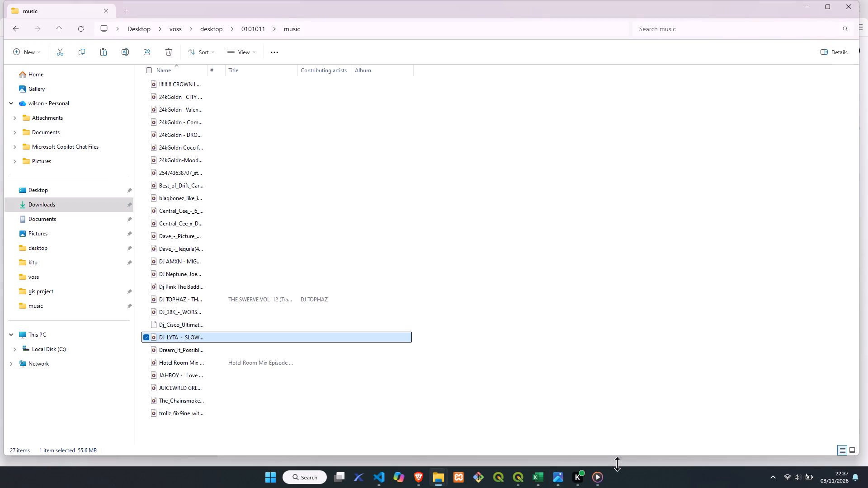
click(415, 437)
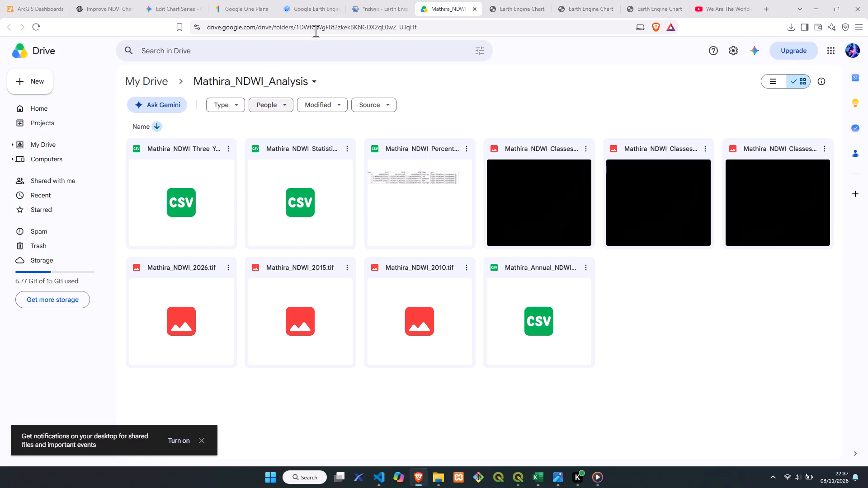
click(704, 0)
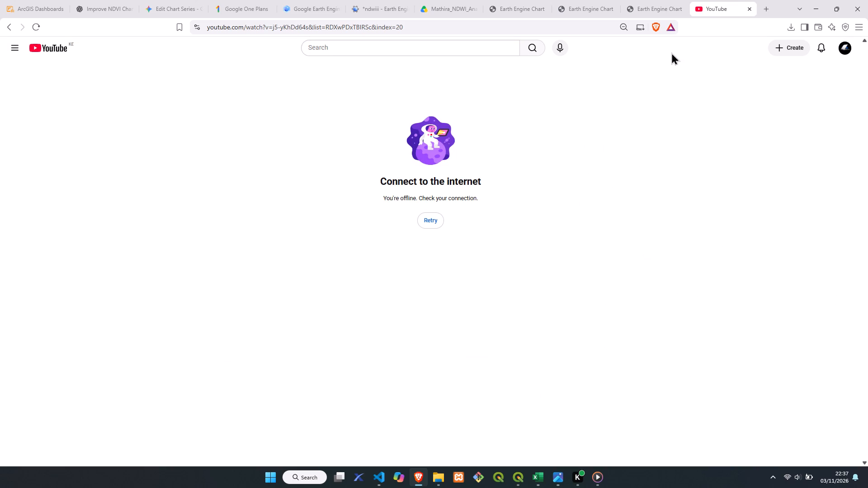
click(750, 9)
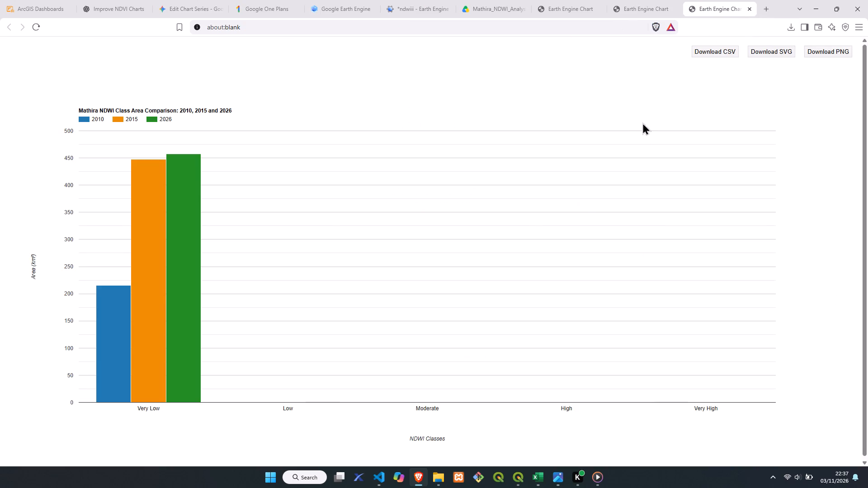
Check the computer's Wi-Fi connection in the available networks list, and dismiss the list.
click(785, 479)
click(748, 261)
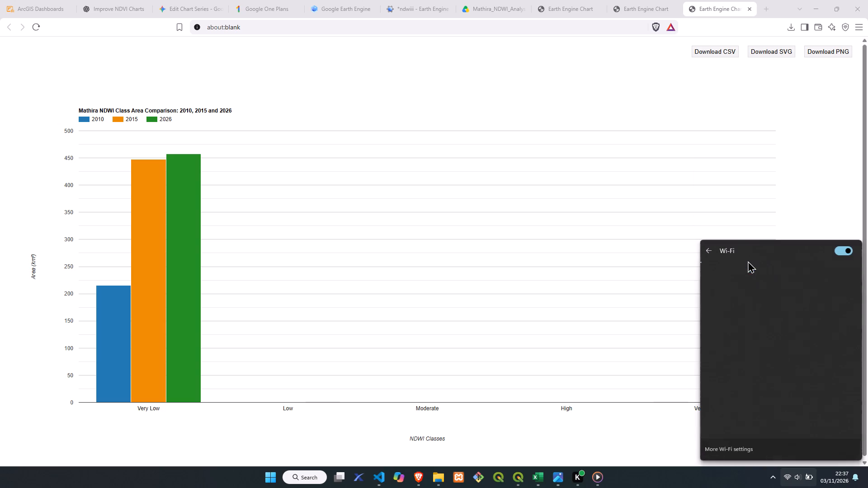
click(814, 214)
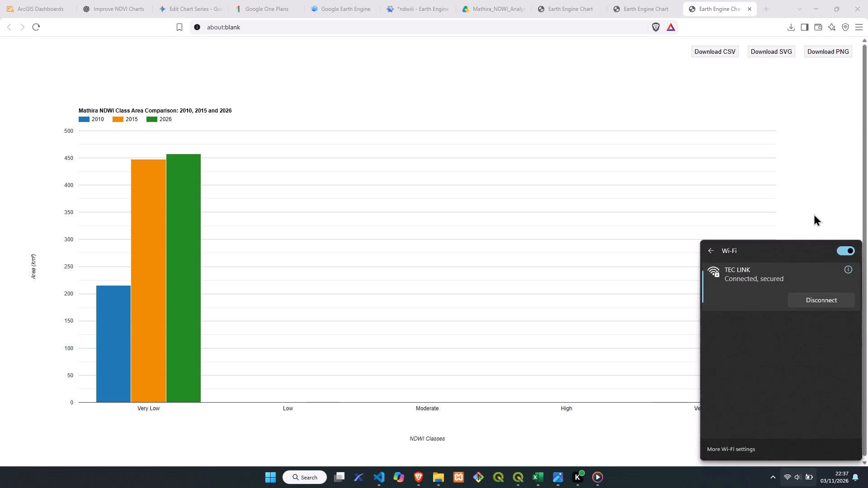
Glance at the ndwiii script's export tasks in Earth Engine, and return to the Mathira_NDWI_Analysis Drive folder.
click(425, 1)
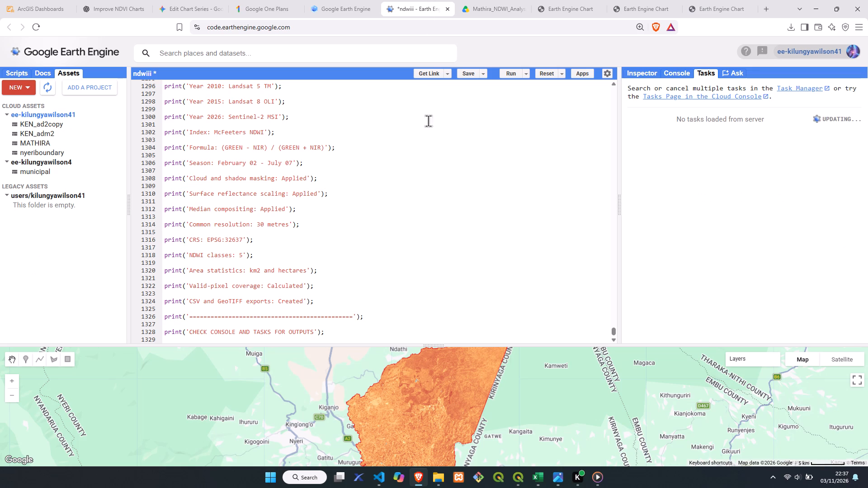
click(486, 0)
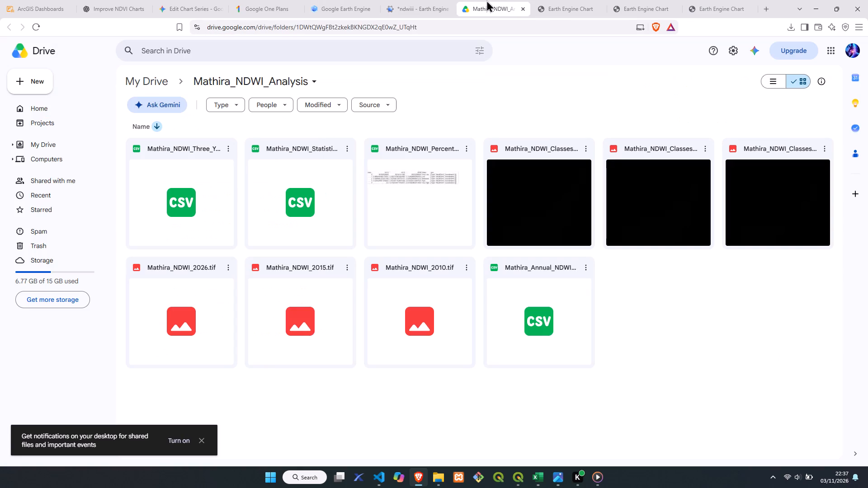
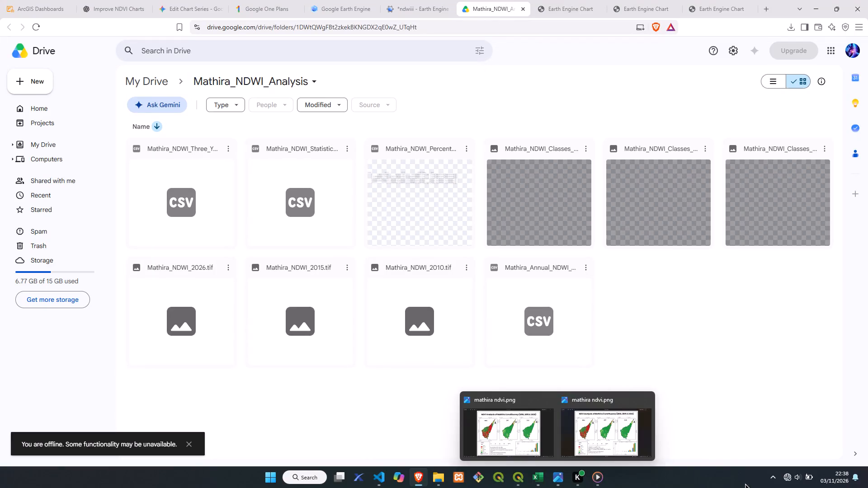
Connect the computer to the TEC LINK Wi-Fi network.
click(786, 477)
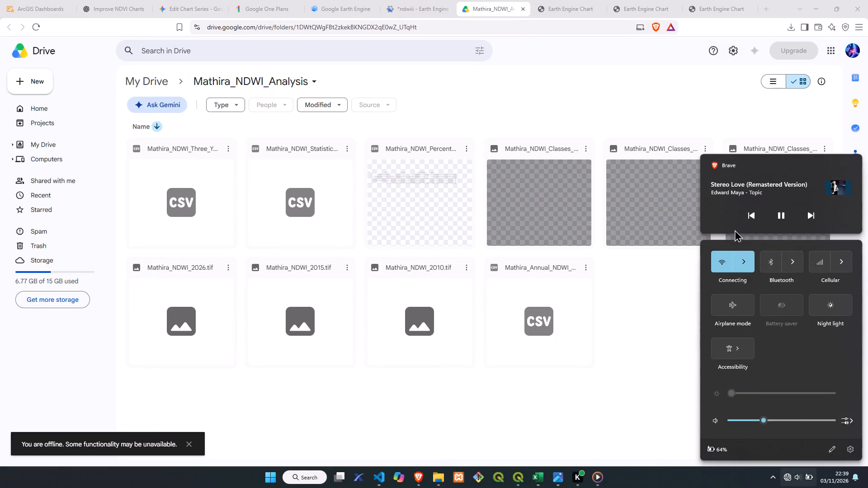
click(748, 261)
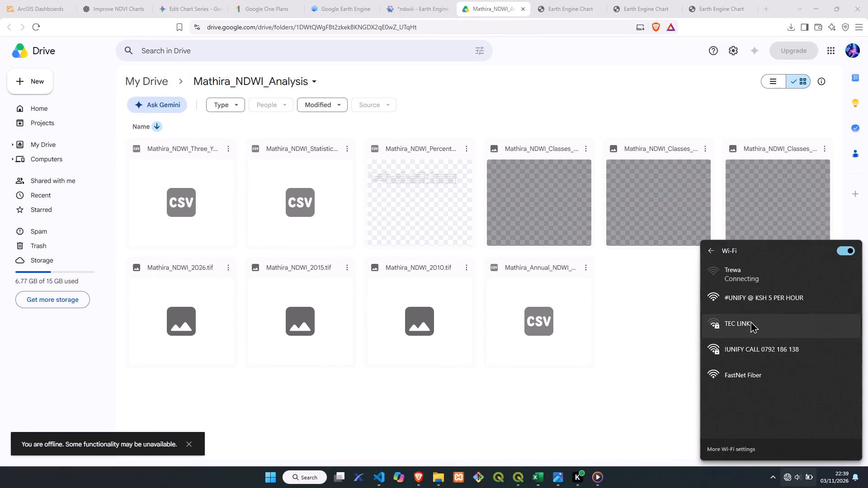
click(750, 323)
click(800, 368)
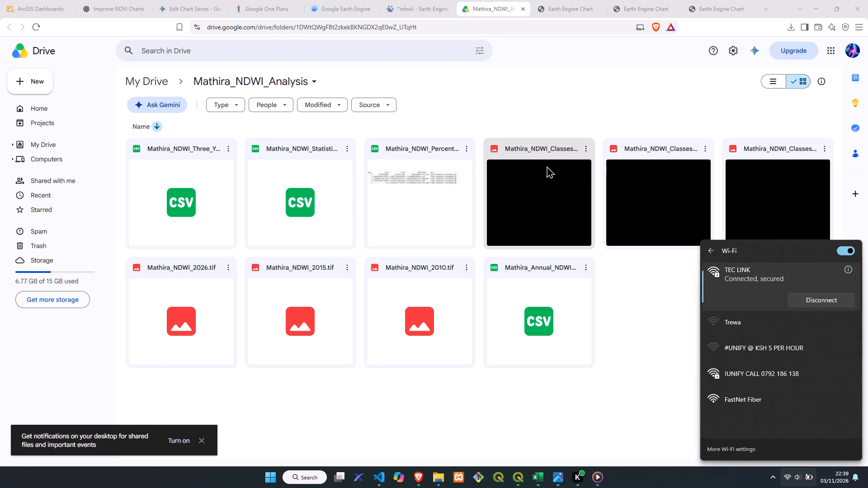
Download the first Mathira_NDWI_Classes image file from the Mathira_NDWI_Analysis folder in Drive.
click(586, 145)
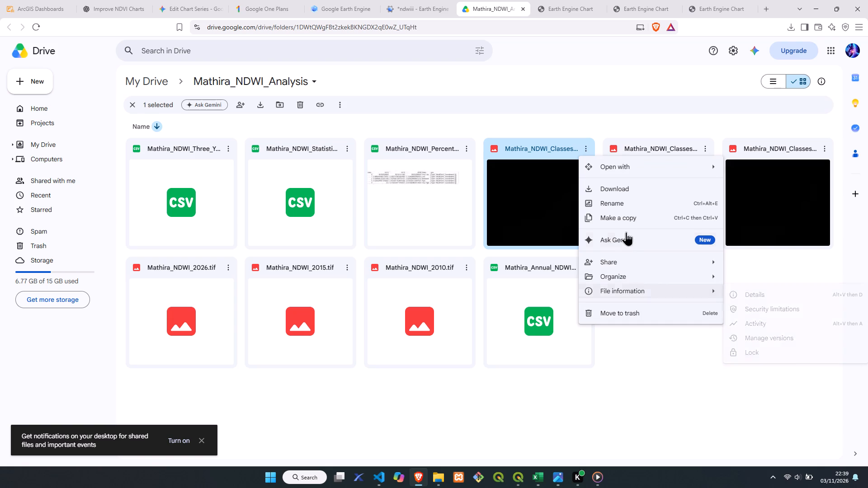
click(619, 189)
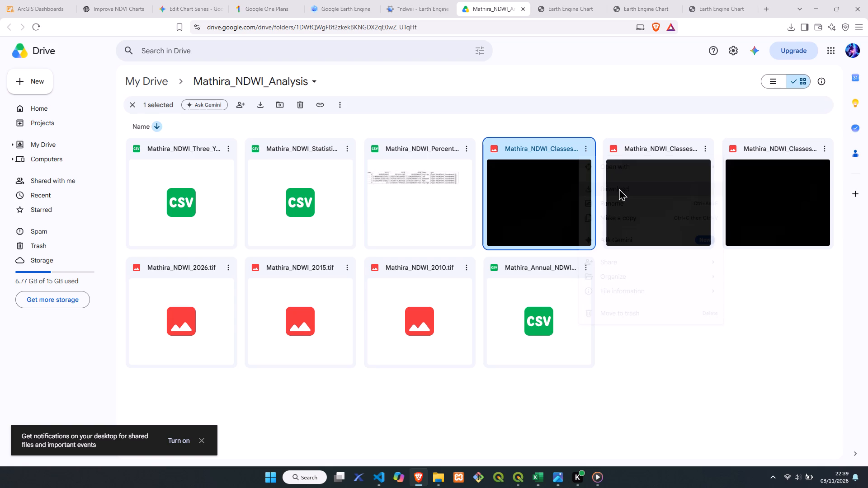
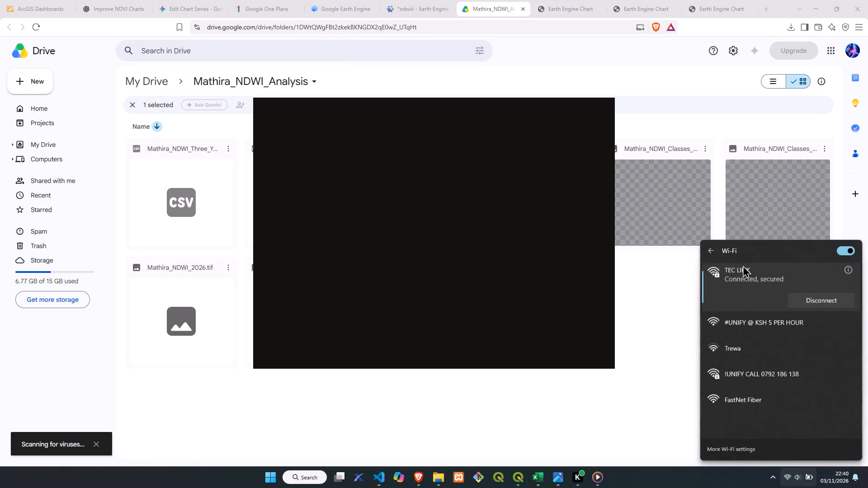
Dismiss the Wi-Fi network list and return to the Mathira_NDWI_Analysis folder in Drive.
click(684, 353)
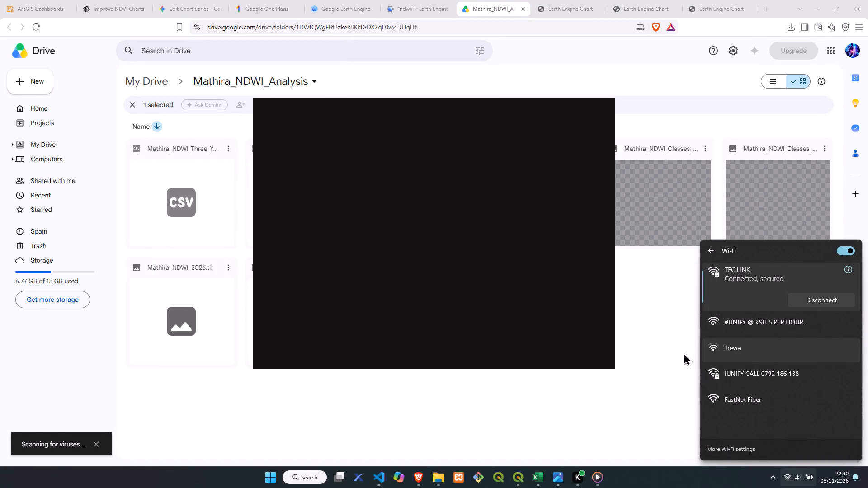
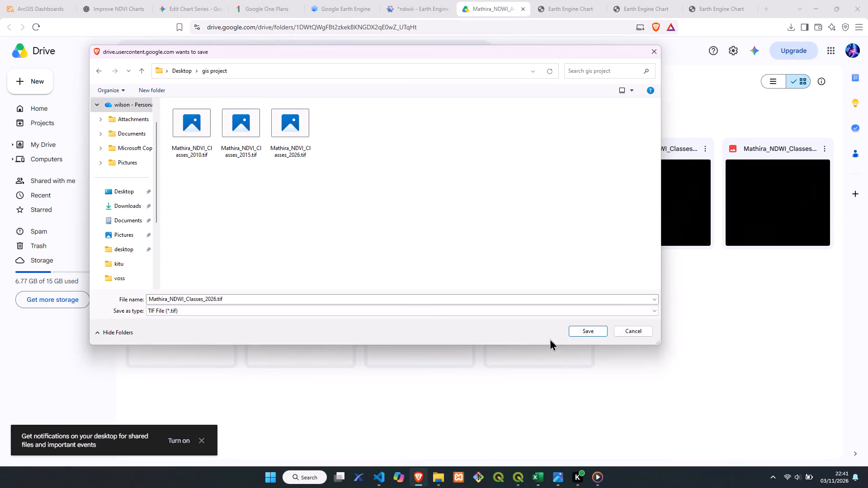
Save the download as Mathira_NDWI_Classes_2026.tif in the gis project folder on the Desktop.
click(580, 332)
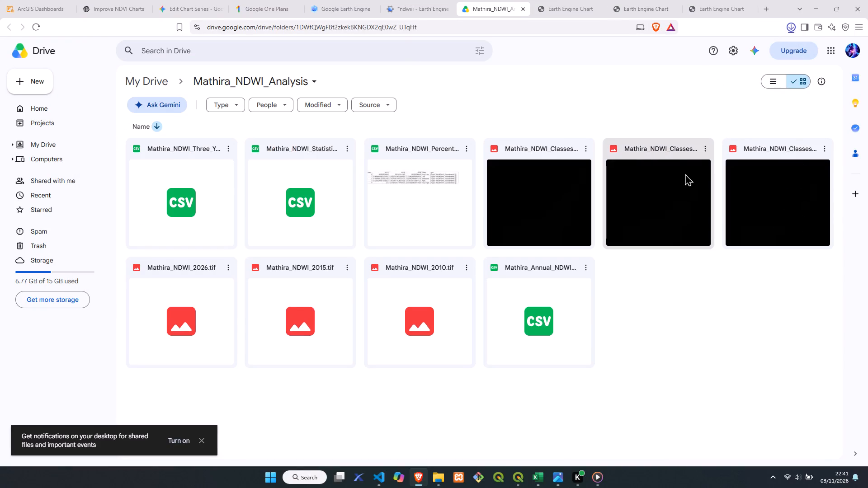
Download the second of the three Mathira_NDWI_Classes images from the Mathira_NDWI_Analysis Drive folder.
click(702, 147)
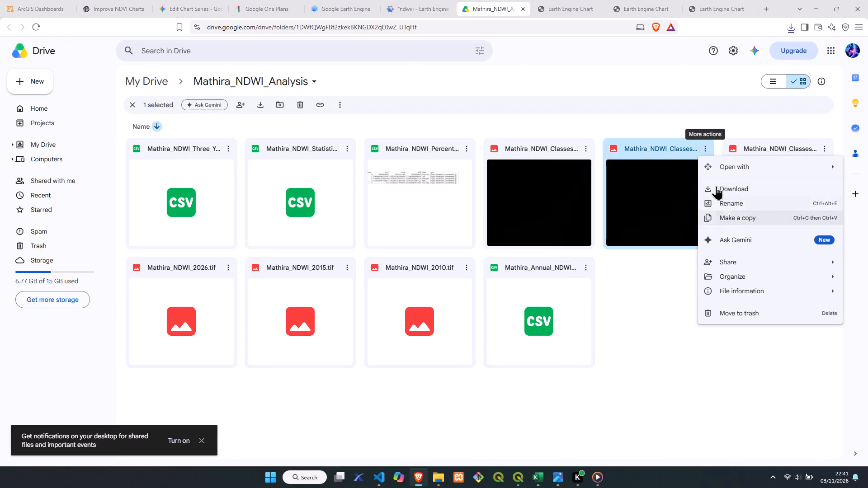
click(716, 183)
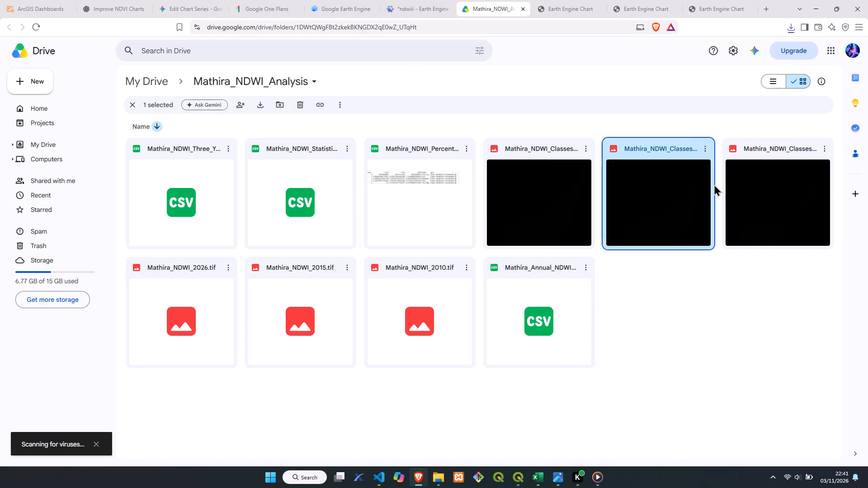
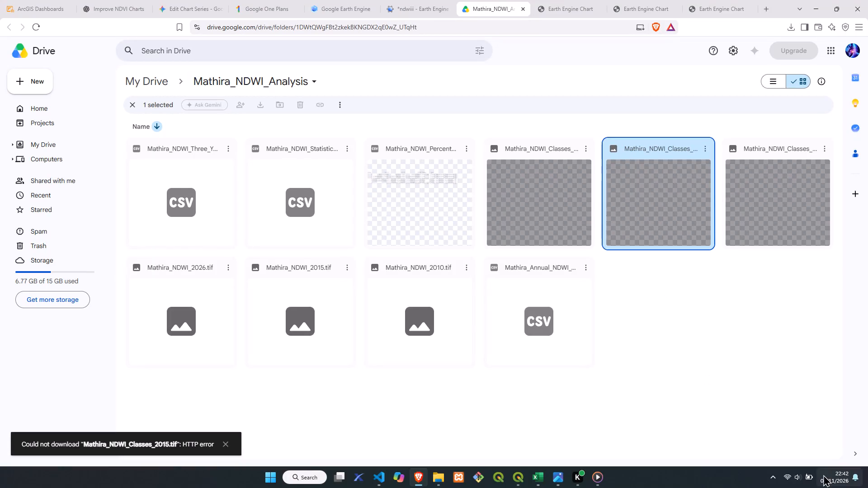
Check the computer's Wi-Fi connection status.
click(789, 482)
click(696, 393)
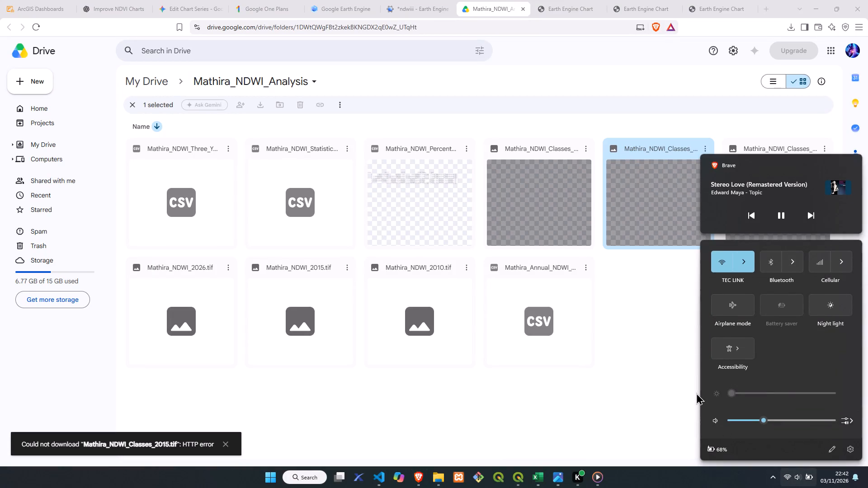
click(674, 182)
View the file actions for Mathira_NDWI_Classes_2015.tif and the last Mathira_NDWI_Classes raster in that row to check for download availability.
click(705, 147)
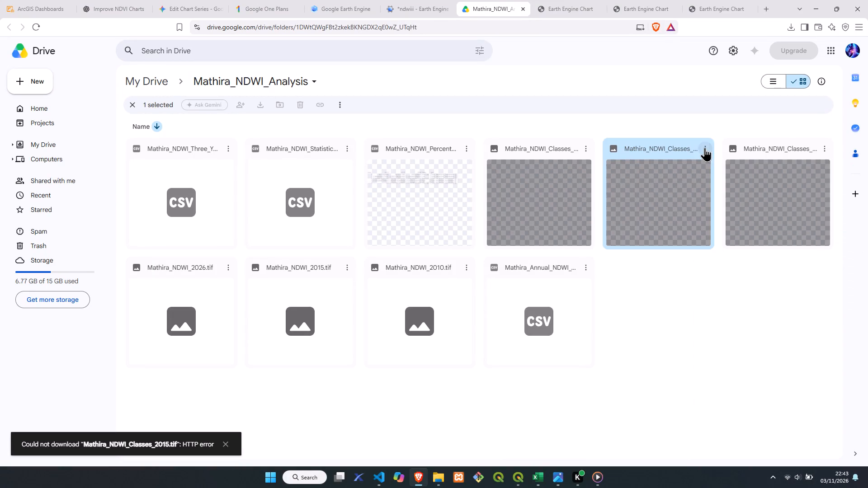
click(659, 300)
click(822, 148)
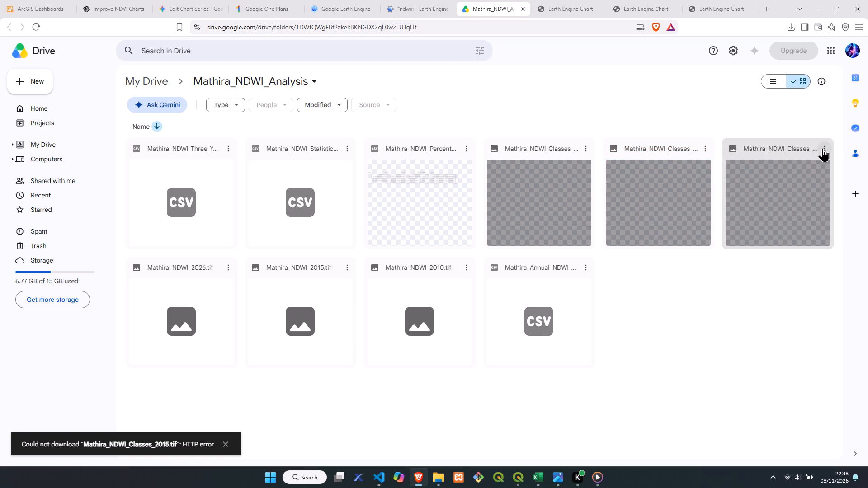
click(577, 353)
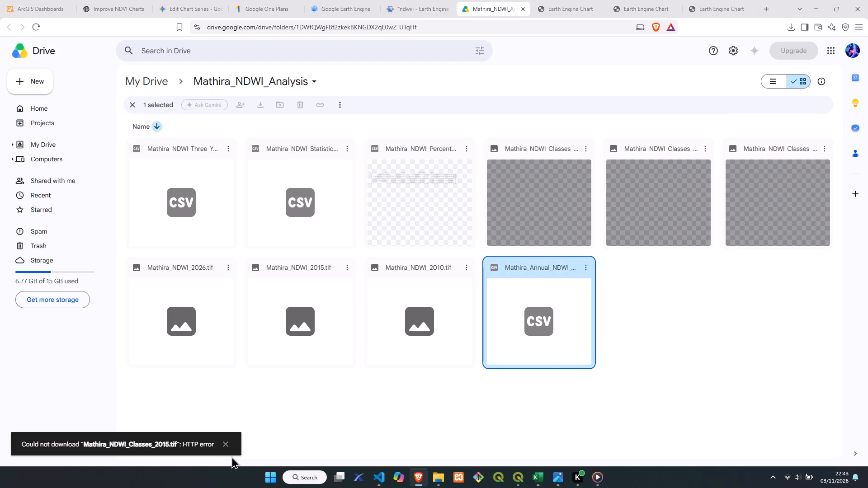
Dismiss the failed-download and offline notices in Drive and clear the file selection.
click(227, 446)
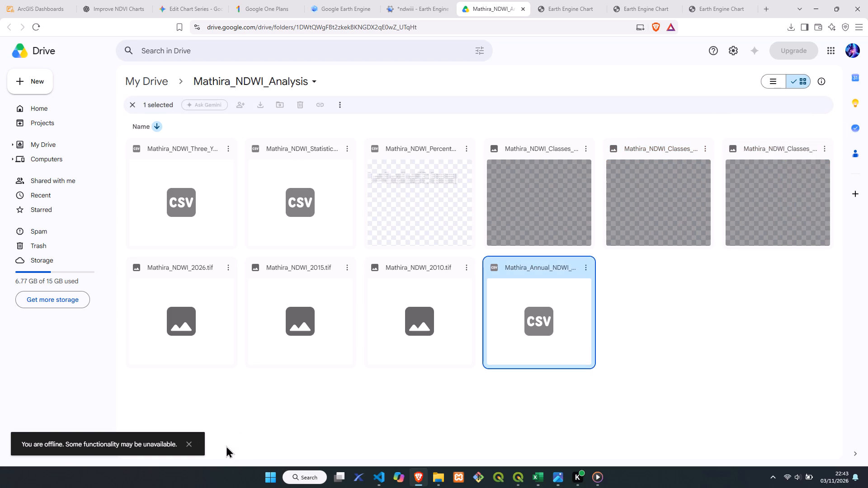
click(193, 443)
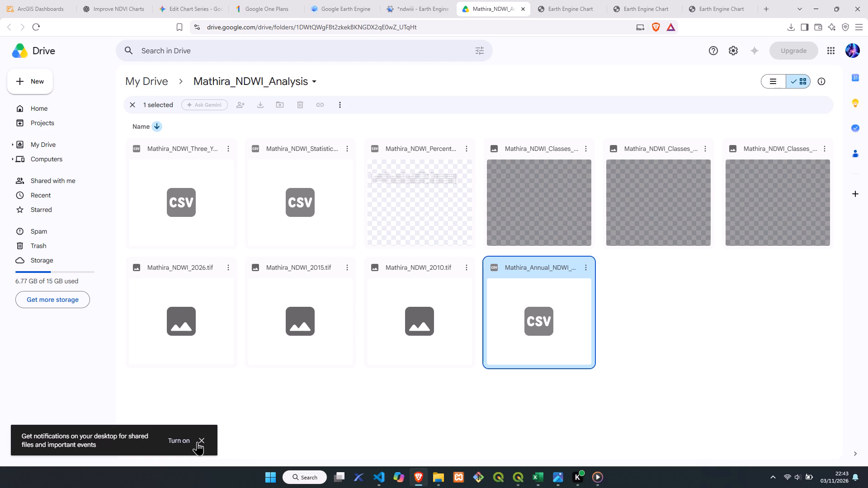
click(723, 314)
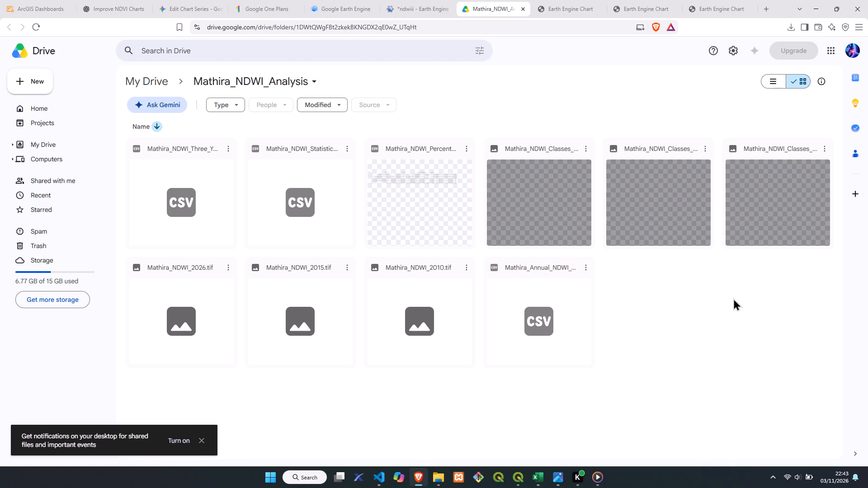
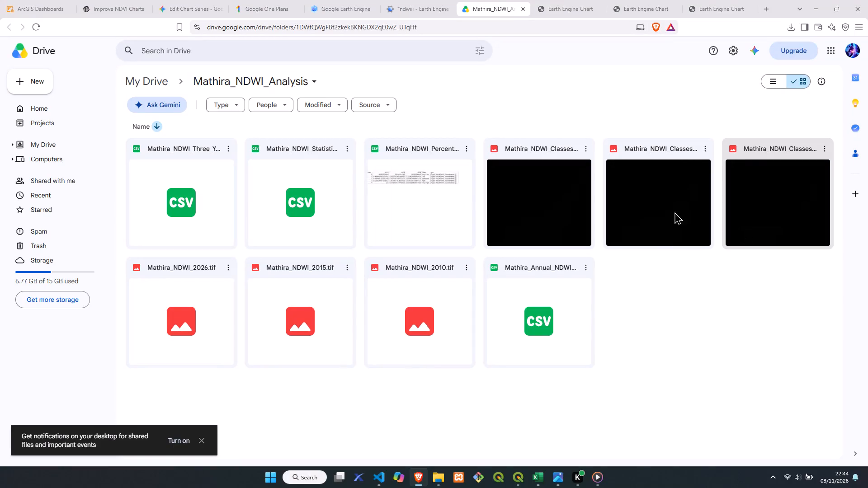
Check whether Mathira_NDWI_Classes_2015.tif can be downloaded from its file actions, and close them.
click(704, 147)
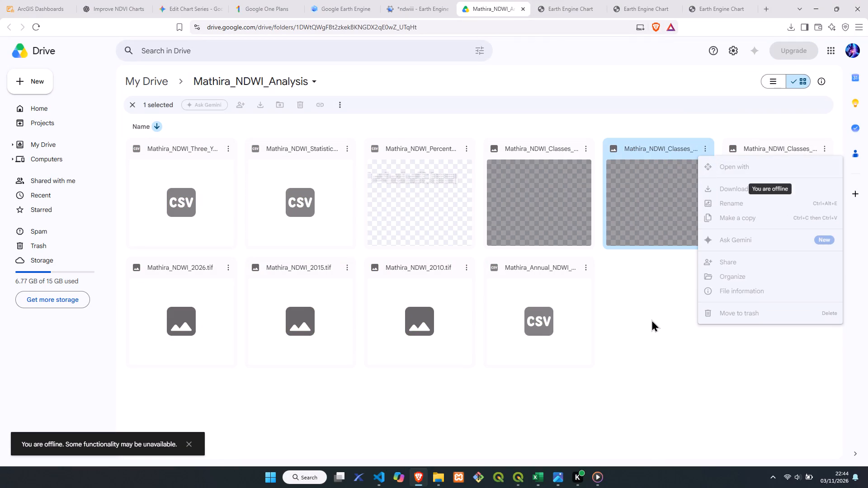
click(652, 322)
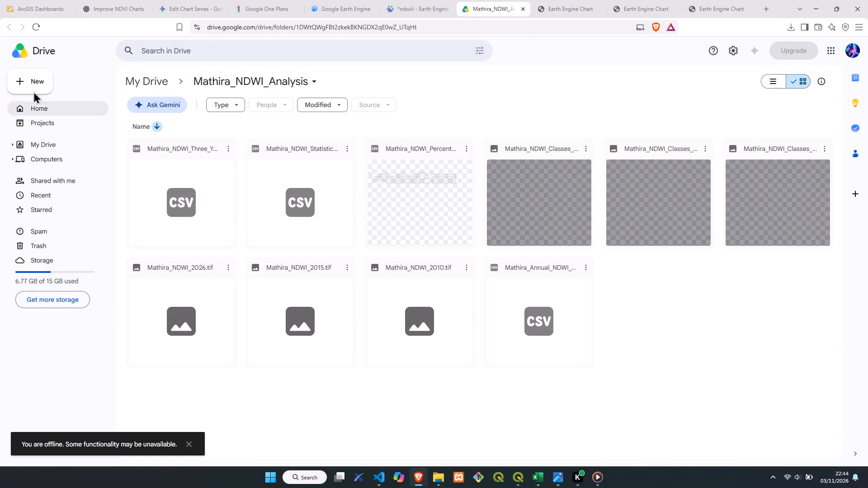
Reload the Mathira_NDWI_Analysis folder page.
click(38, 26)
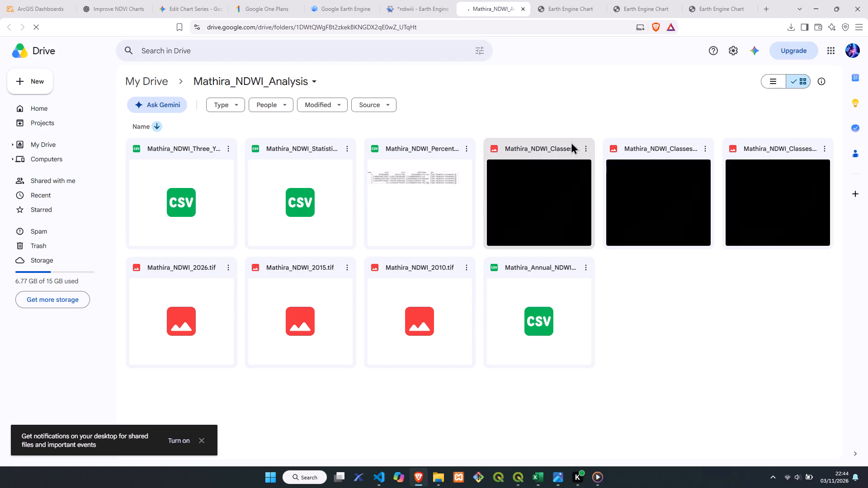
Try to open the file actions for Mathira_NDWI_Classes_2015.tif in the reloading folder.
click(700, 145)
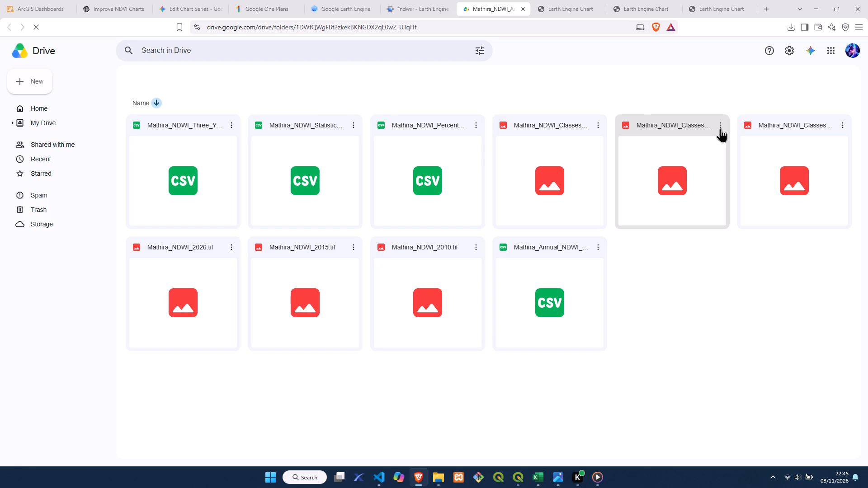
click(721, 128)
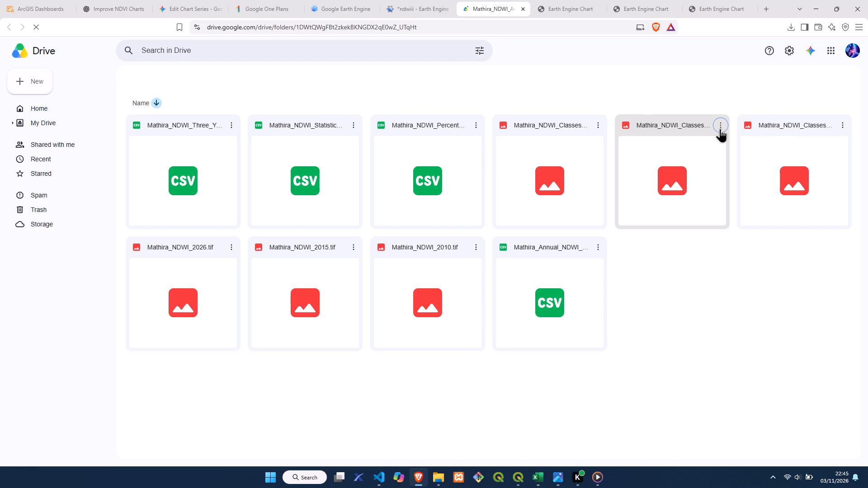
click(720, 128)
click(720, 128)
click(719, 127)
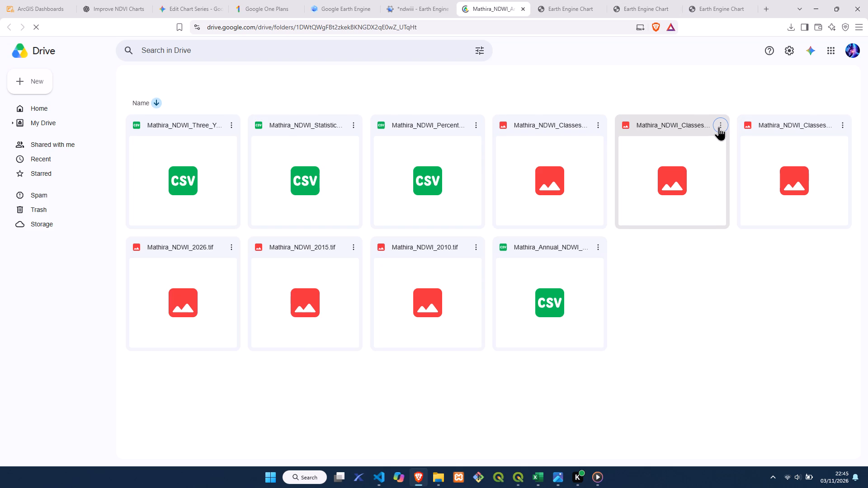
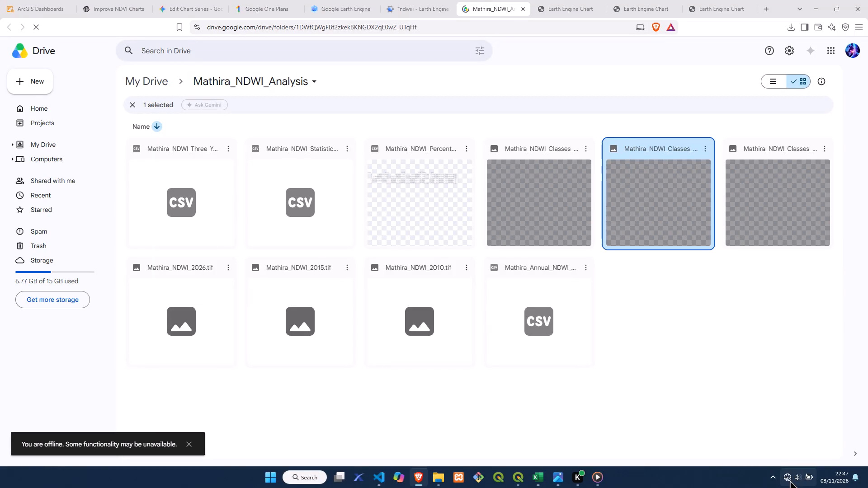
Check the computer's Wi-Fi connection to the TEC LINK network, and return to the Drive folder.
click(790, 480)
click(751, 268)
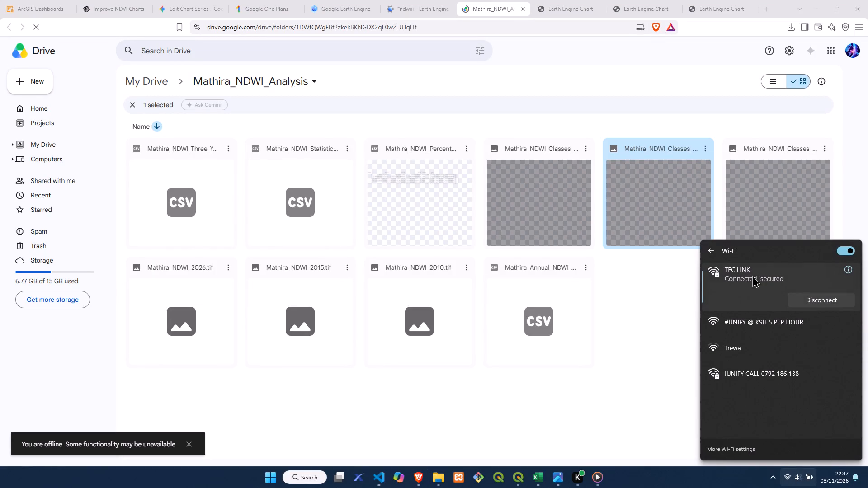
click(662, 326)
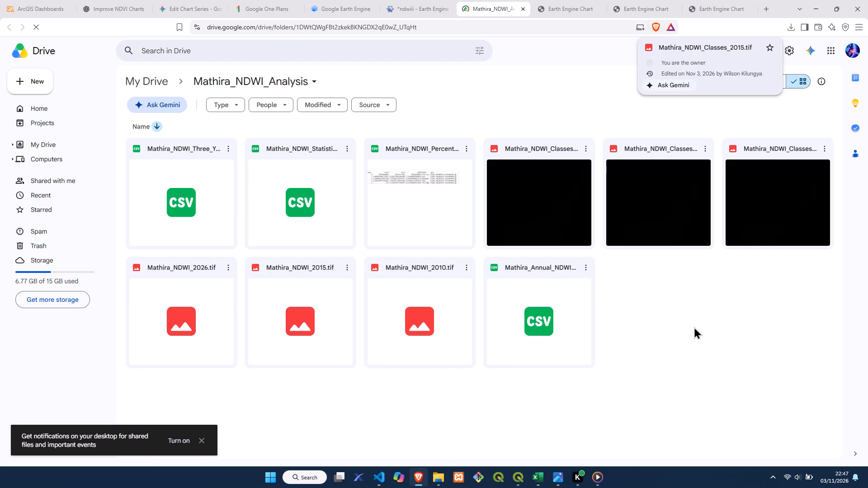
Open the file actions for Mathira_NDWI_Classes_2015.tif in the Mathira_NDWI_Analysis folder.
click(699, 149)
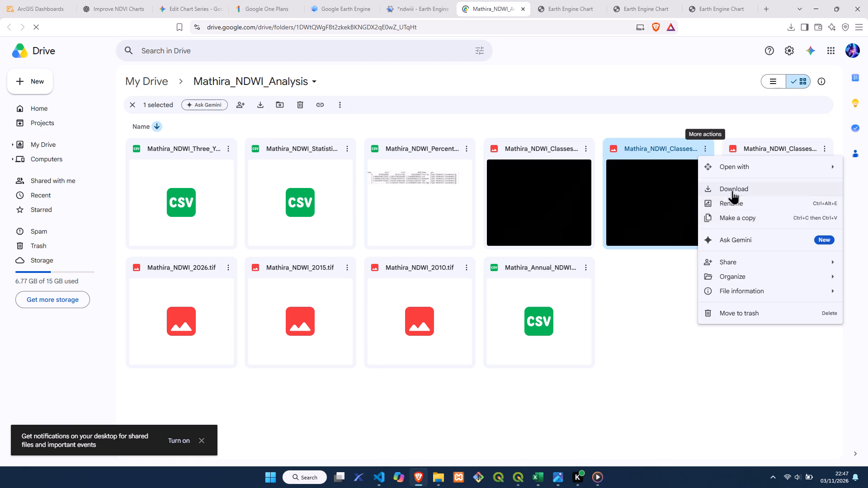
Download Mathira_NDWI_Classes_2015.tif and save it in the gis project folder on the Desktop.
click(733, 189)
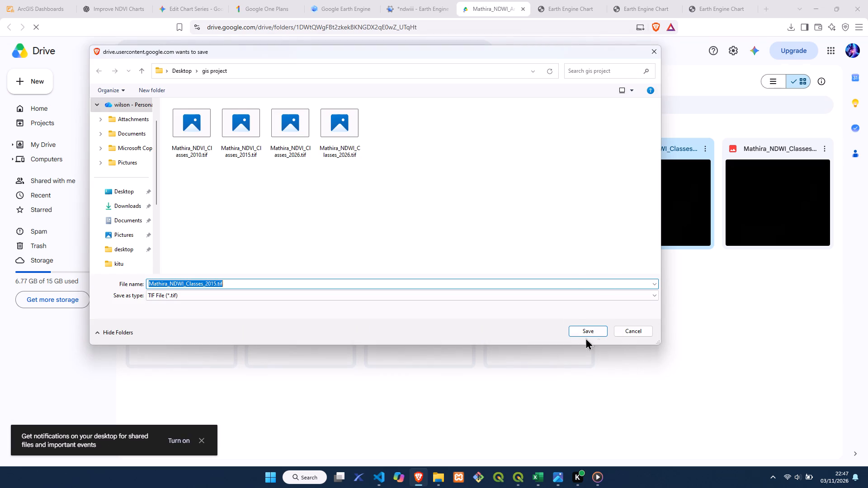
click(590, 328)
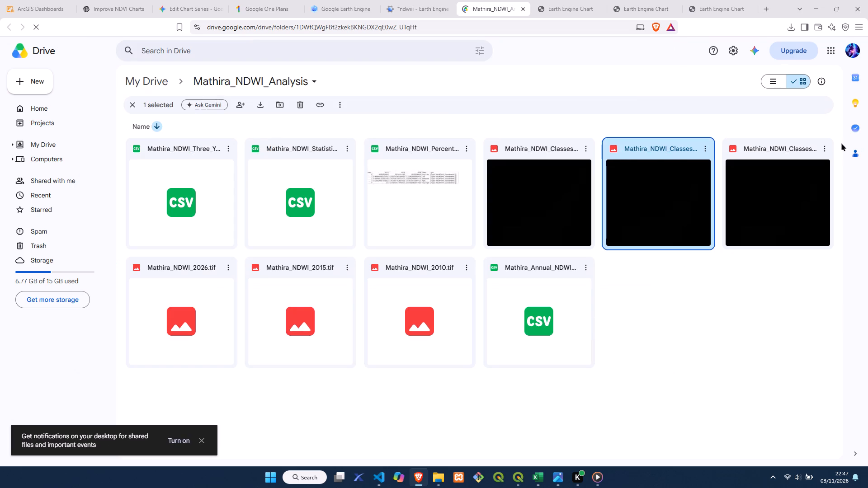
Download Mathira_NDWI_Classes_2010.tif into the same gis project folder.
click(825, 143)
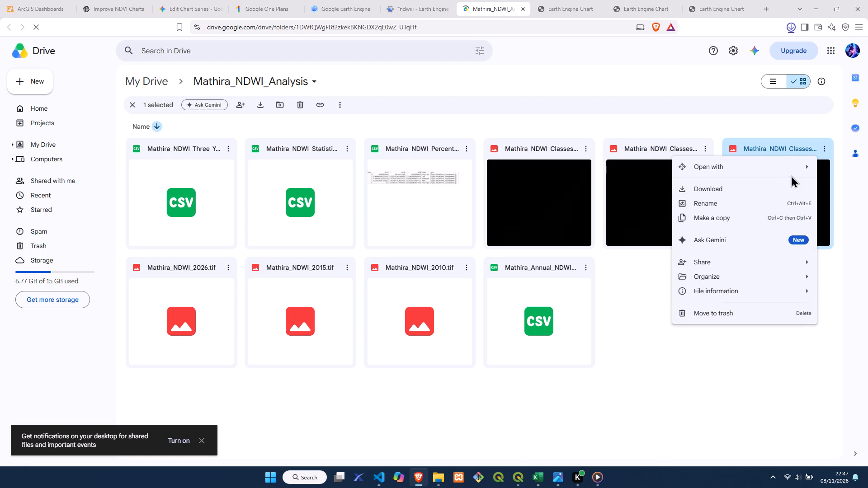
click(727, 184)
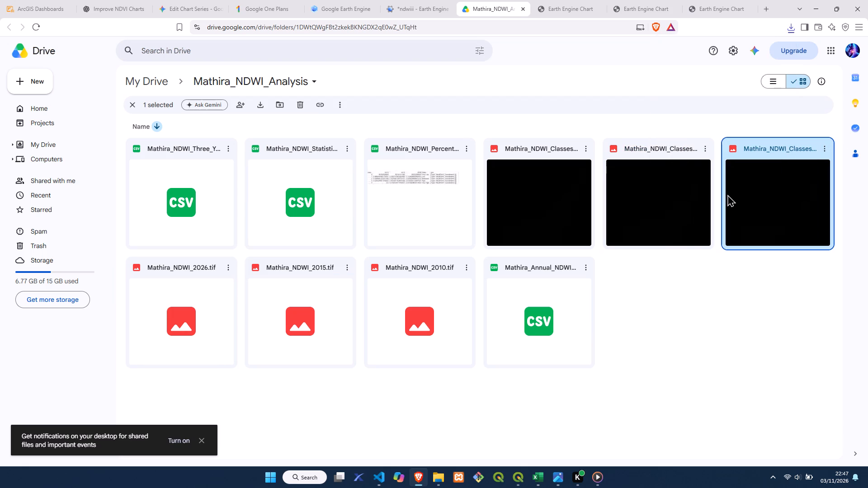
click(593, 329)
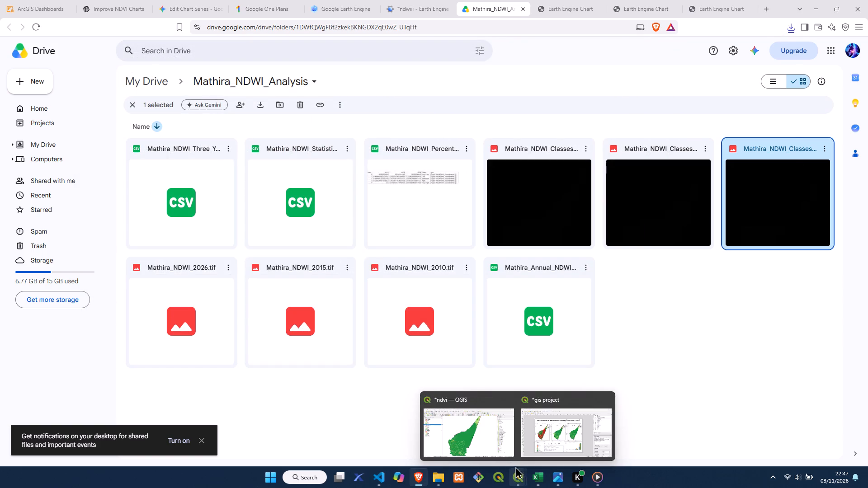
Switch to the ndvi project in QGIS and collapse the legends of the NDVI 2015, NDVI 2010 and NDVI 2026 layers.
click(495, 451)
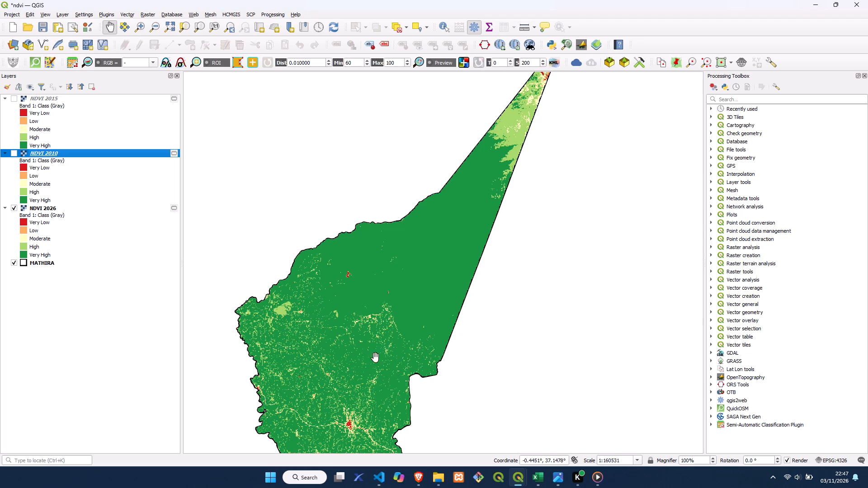
click(0, 98)
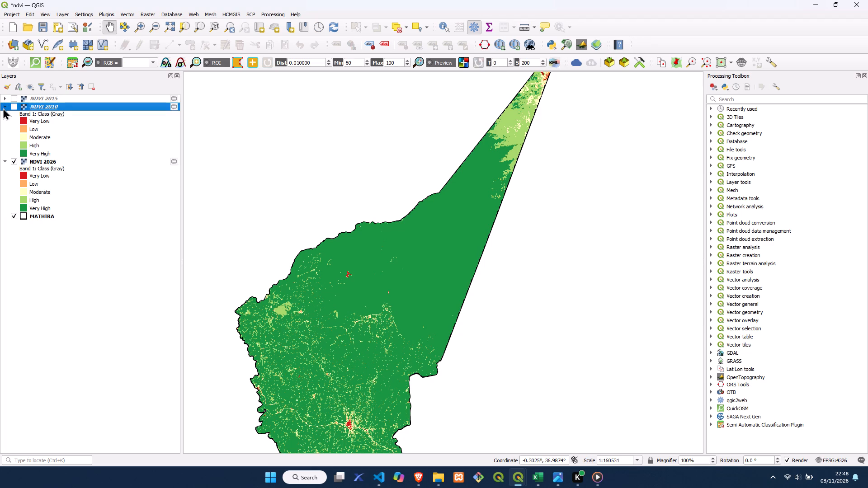
click(3, 106)
click(4, 113)
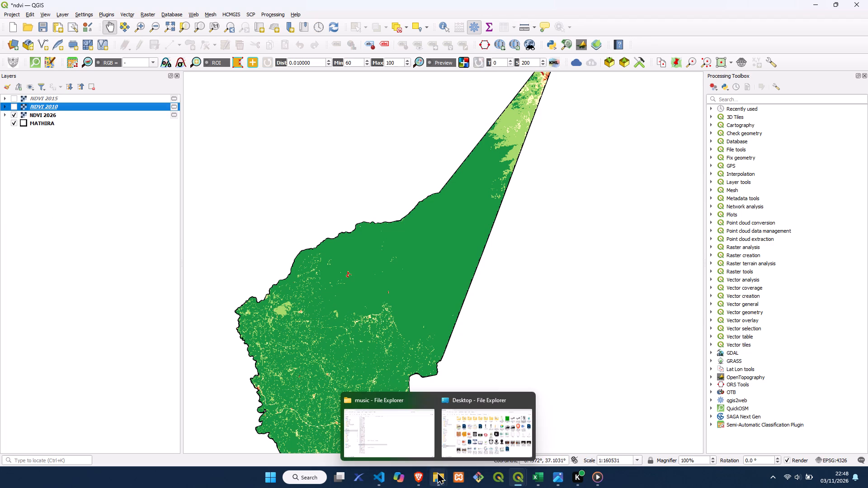
Add Mathira_NDWI_Classes_2010.tif, 2015.tif and 2026.tif from the Desktop's gis project folder to the QGIS ndvi project.
click(467, 433)
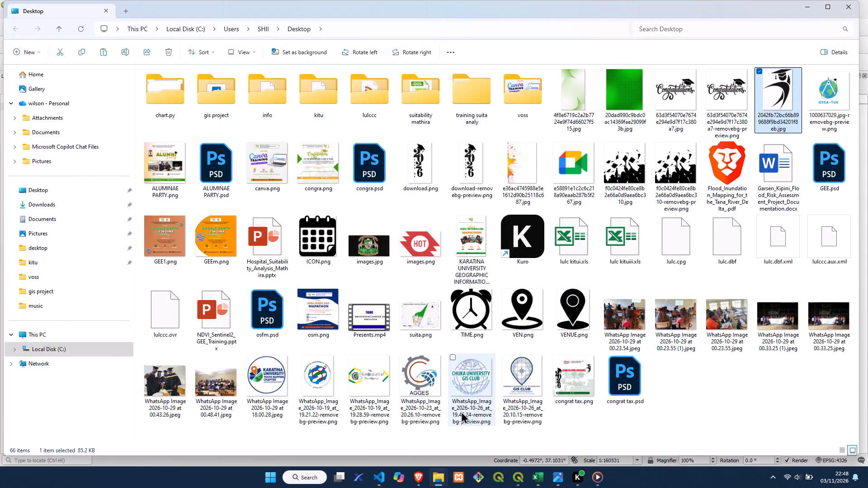
double_click(212, 101)
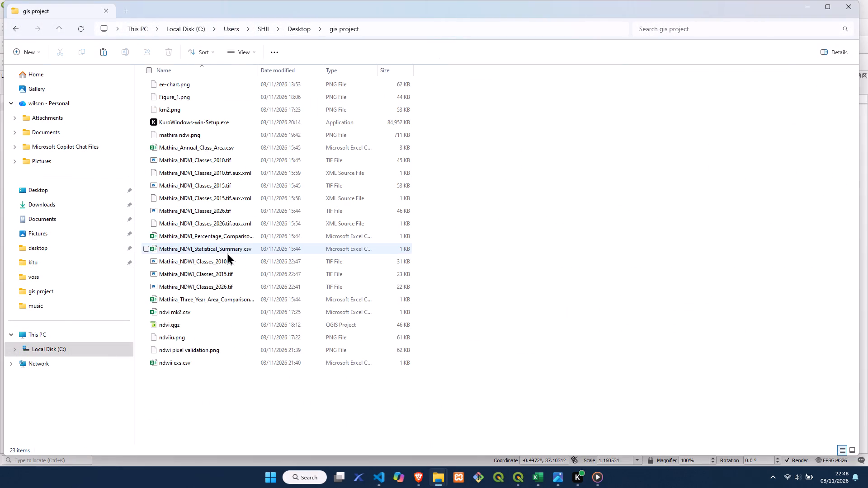
click(227, 257)
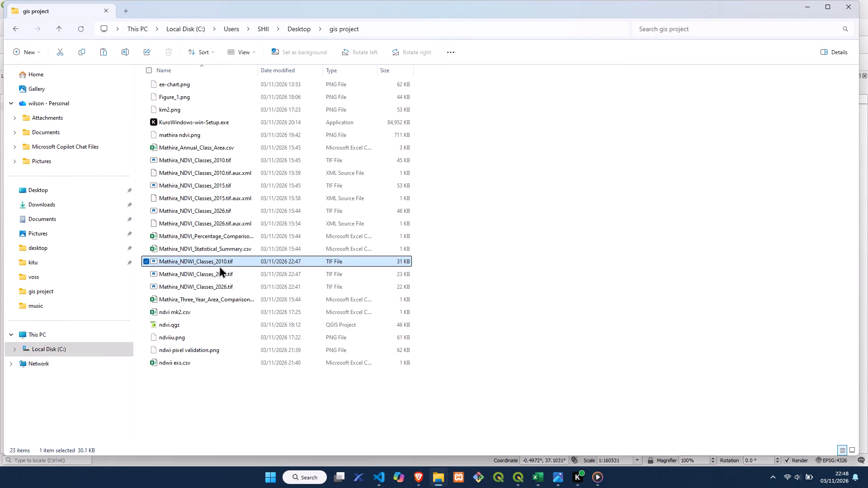
click(217, 269)
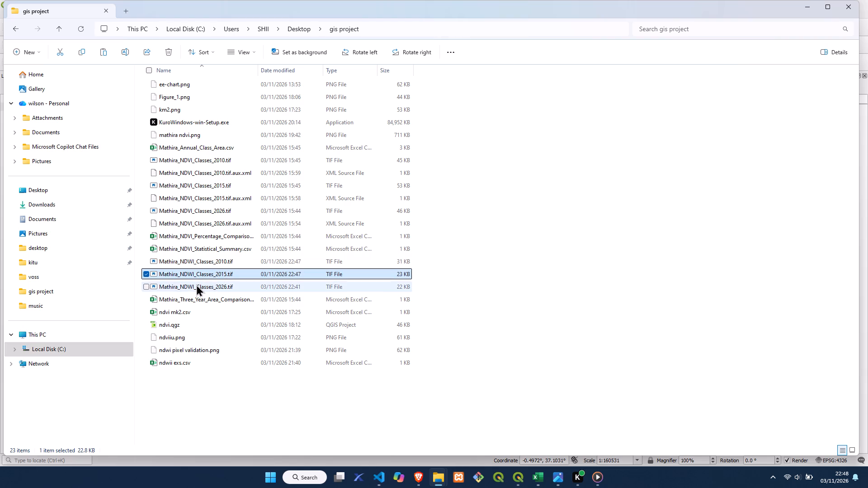
click(196, 284)
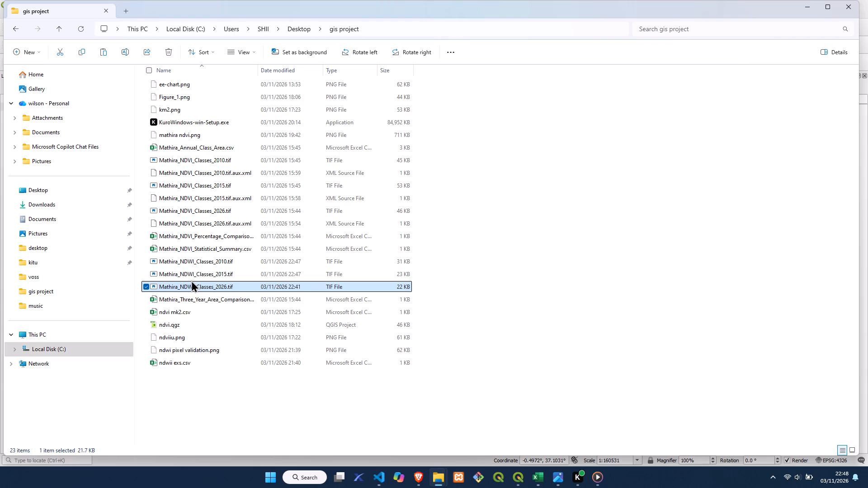
ctrl+click(193, 274)
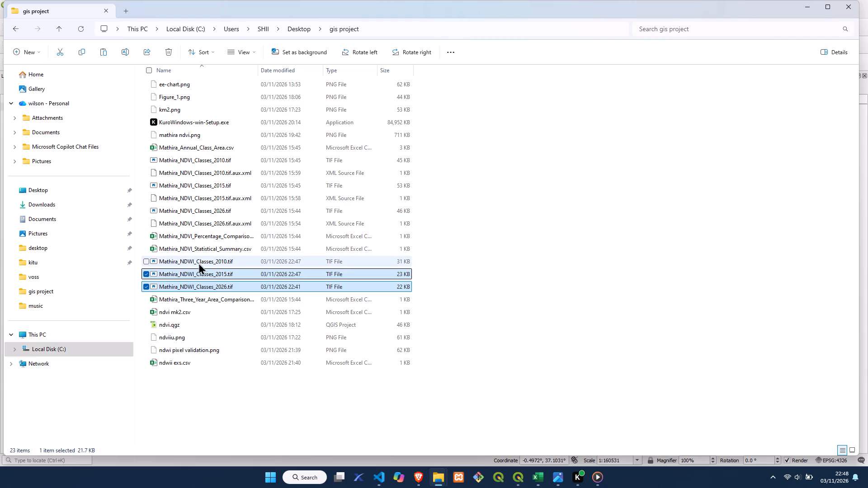
ctrl+click(200, 259)
drag(193, 263, 540, 480)
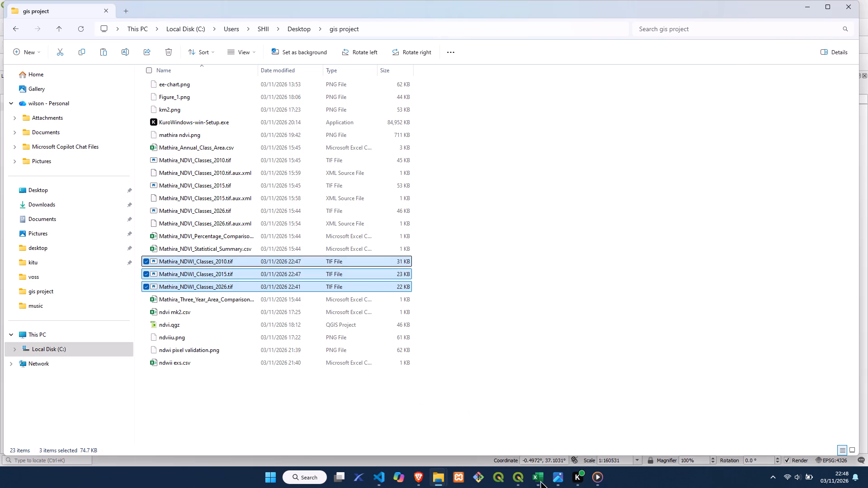
drag(540, 480, 514, 481)
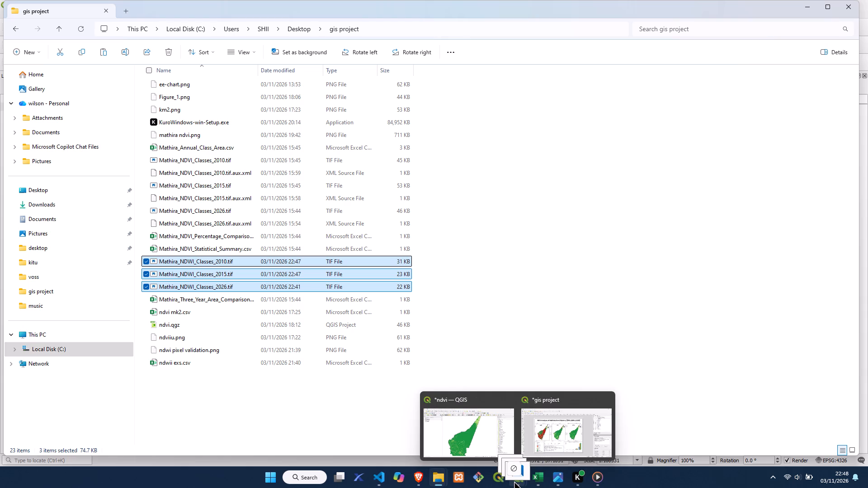
drag(514, 481, 479, 423)
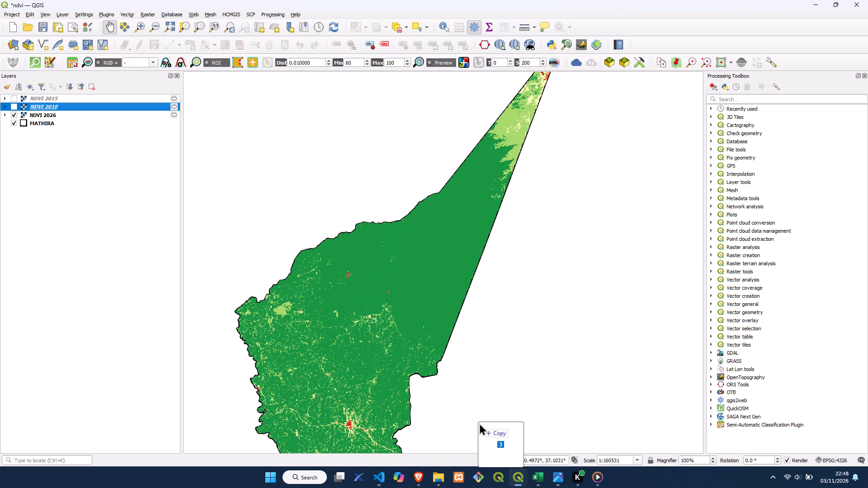
drag(479, 423, 380, 345)
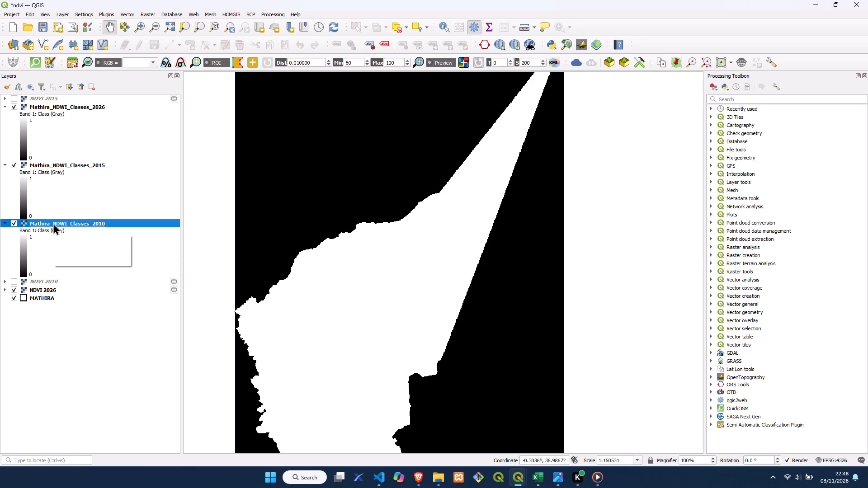
Set the Mathira_NDWI_Classes_2010 layer's symbology to singleband pseudocolor and apply it.
right_click(53, 223)
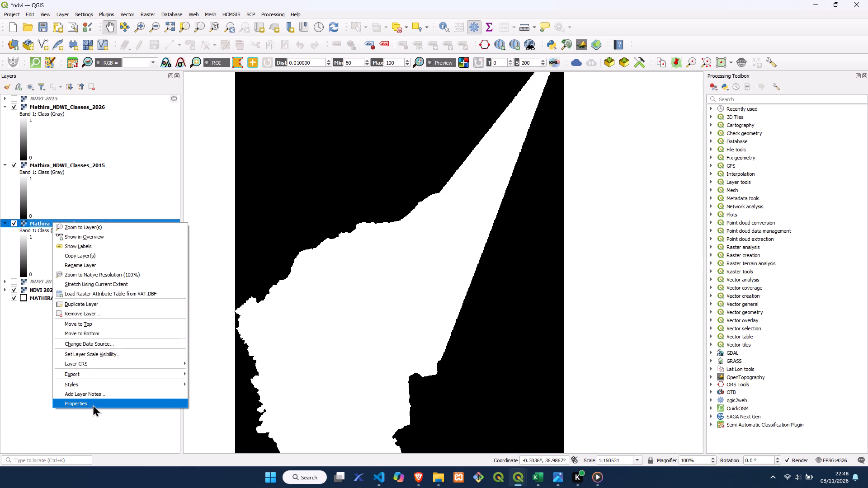
click(93, 401)
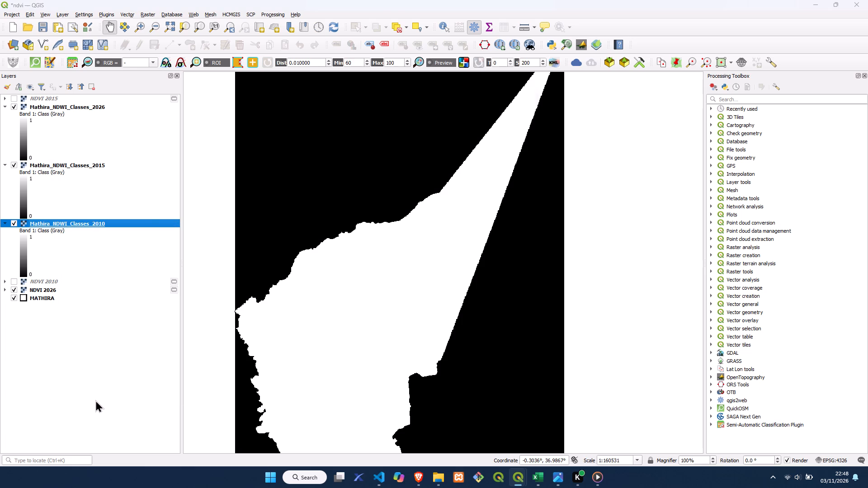
click(337, 113)
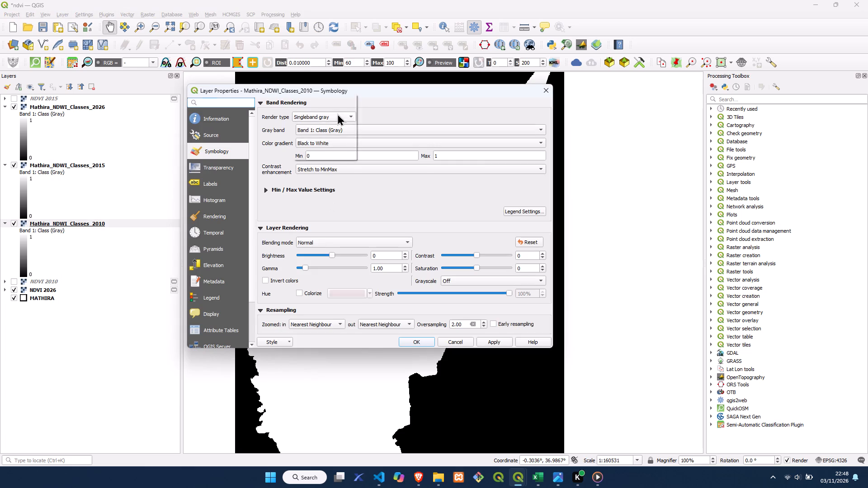
click(332, 125)
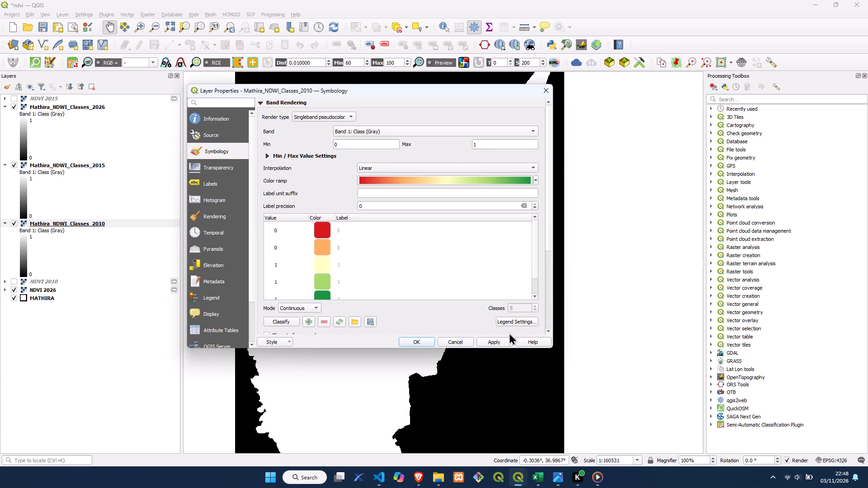
click(486, 340)
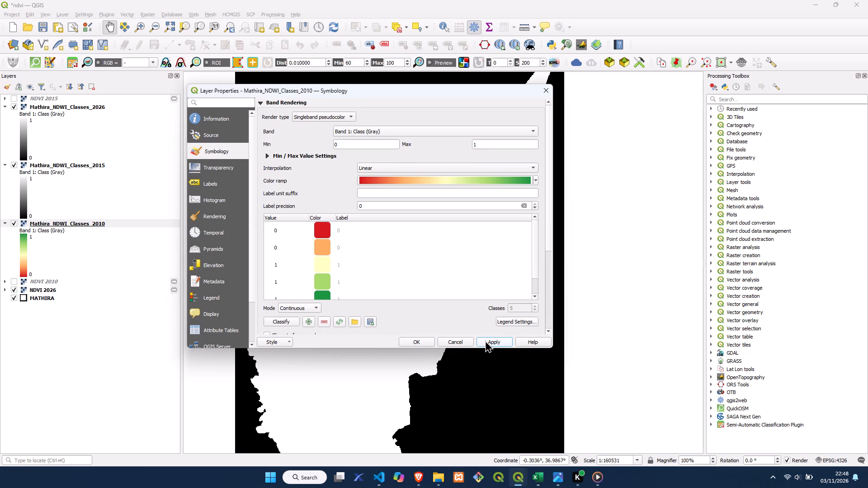
click(427, 341)
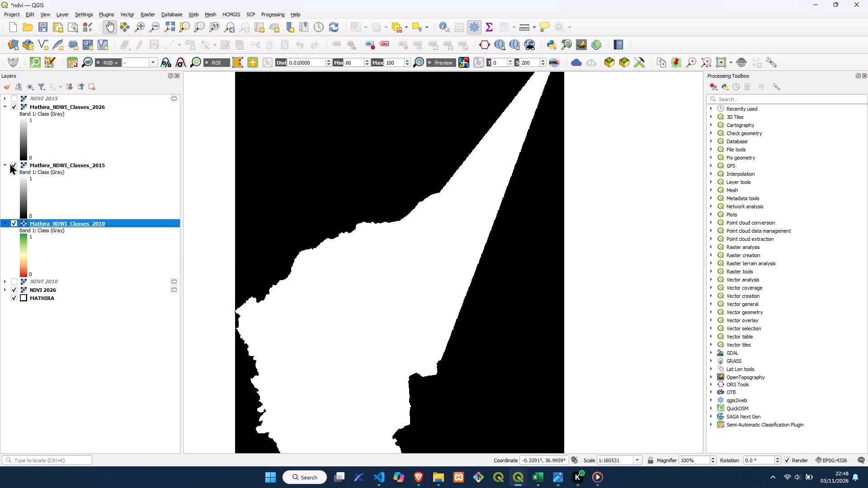
Hide the Mathira_NDWI_Classes_2015 and Mathira_NDWI_Classes_2026 layers.
click(12, 162)
click(13, 105)
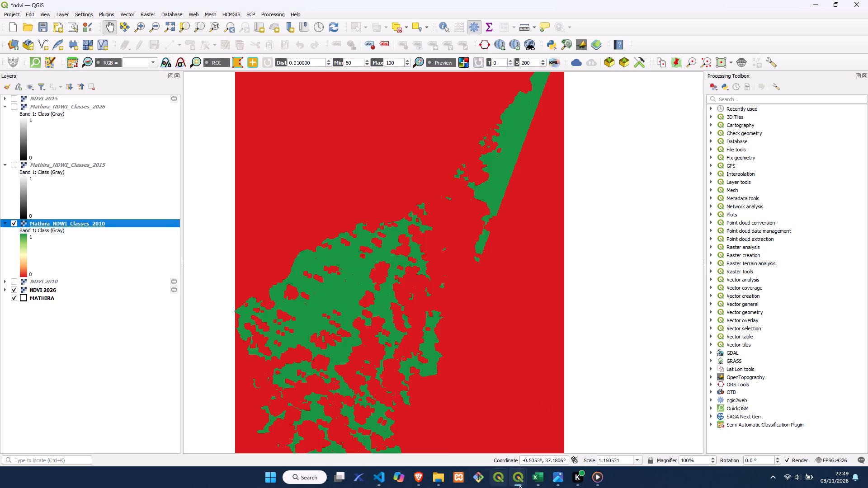
Return to Google Drive in the browser and download Mathira_NDWI_2026.tif into the gis project folder.
click(418, 441)
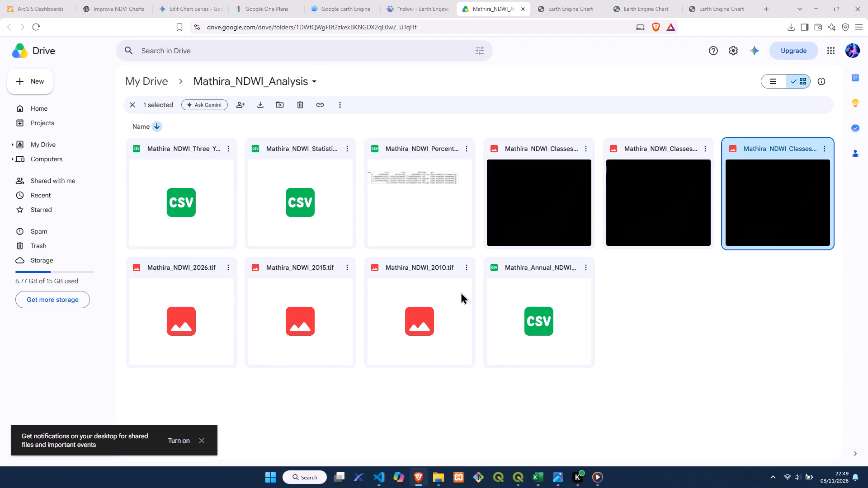
click(226, 266)
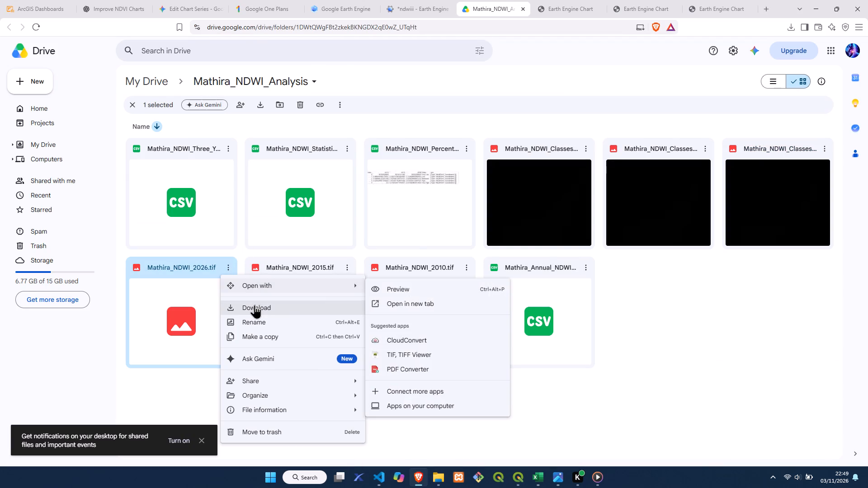
click(255, 305)
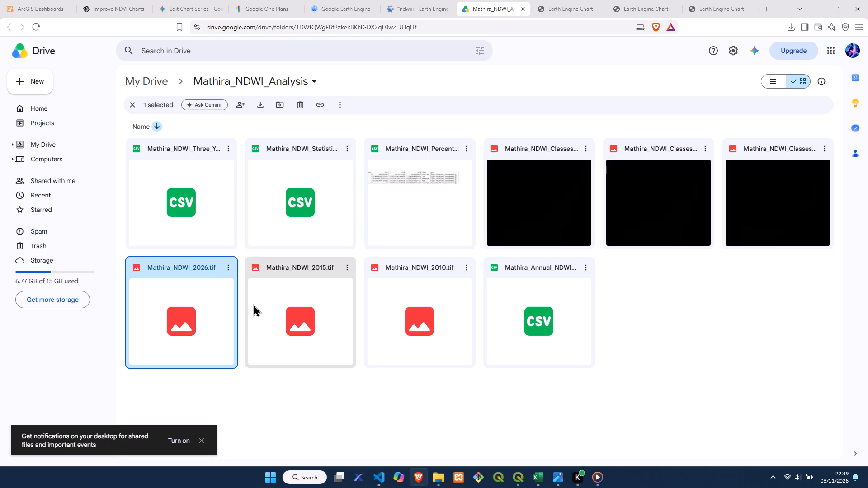
click(585, 328)
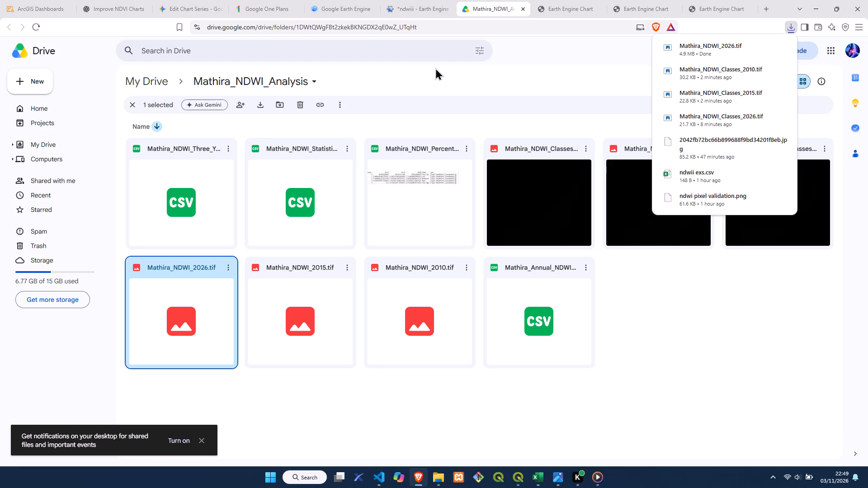
Show the downloaded Mathira_NDWI_2026.tif in its folder and add it to the QGIS ndvi project as a layer.
click(742, 46)
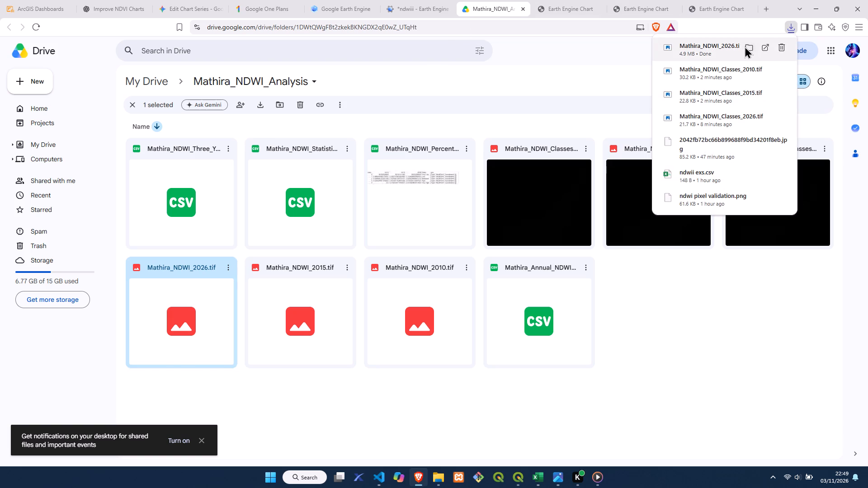
click(746, 46)
drag(172, 372, 174, 374)
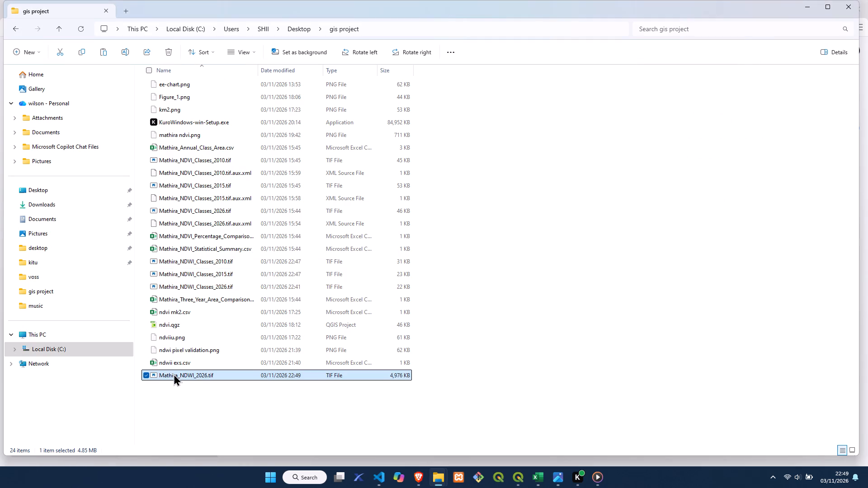
drag(174, 374, 514, 474)
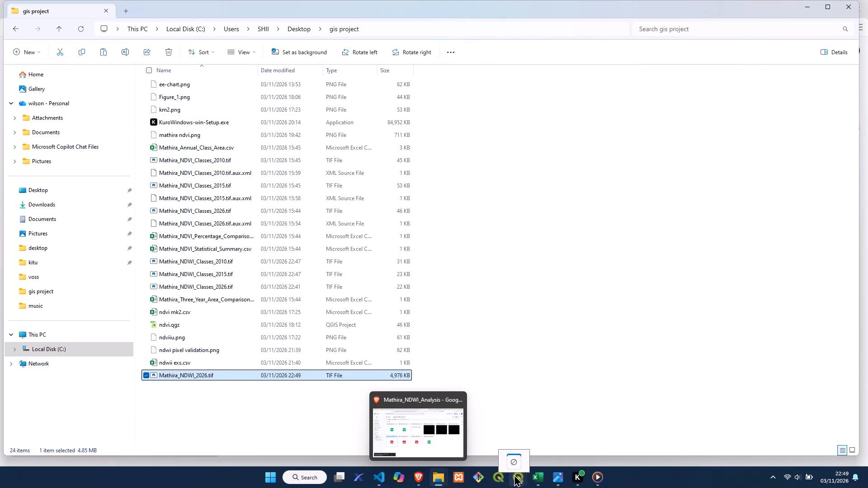
drag(514, 474, 459, 424)
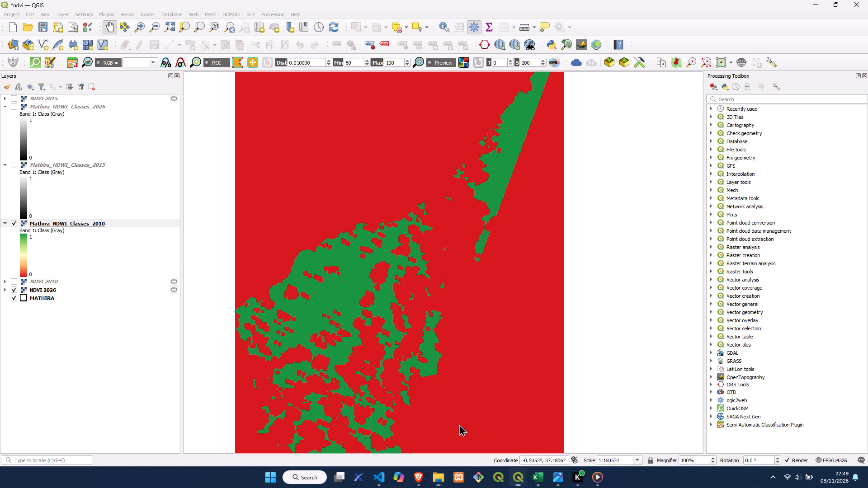
drag(459, 424, 429, 396)
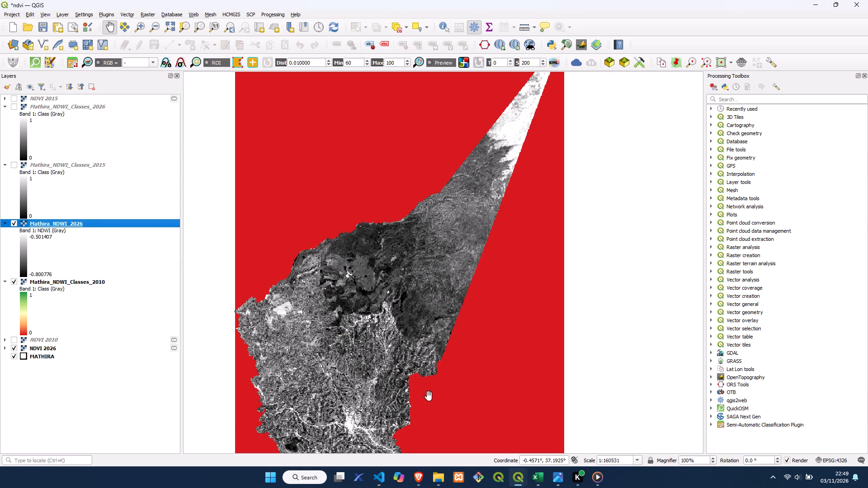
Hide the Mathira_NDWI_Classes_2010 layer.
click(14, 280)
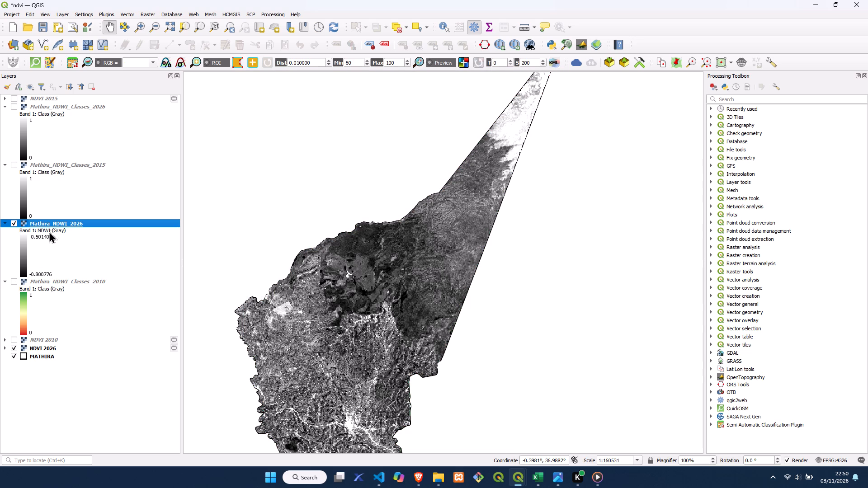
Set the Mathira_NDWI_2026 layer's render type to Singleband pseudocolor with linear interpolation and the red-yellow-green colour ramp.
right_click(57, 225)
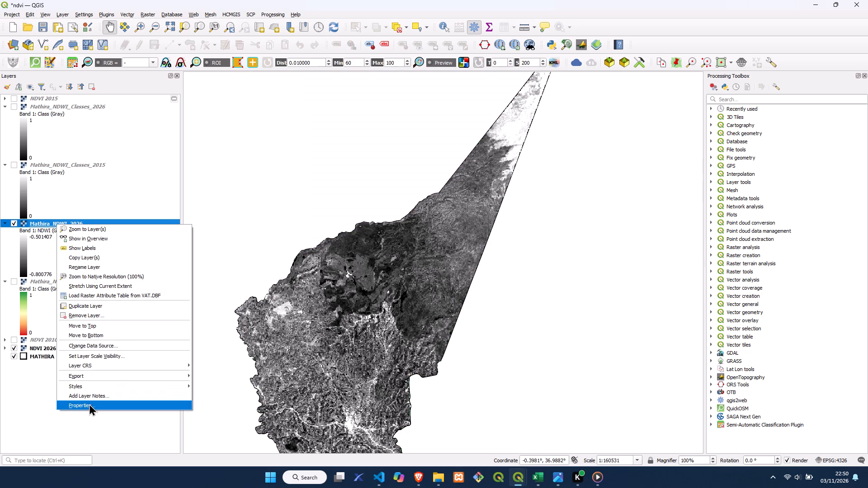
click(89, 404)
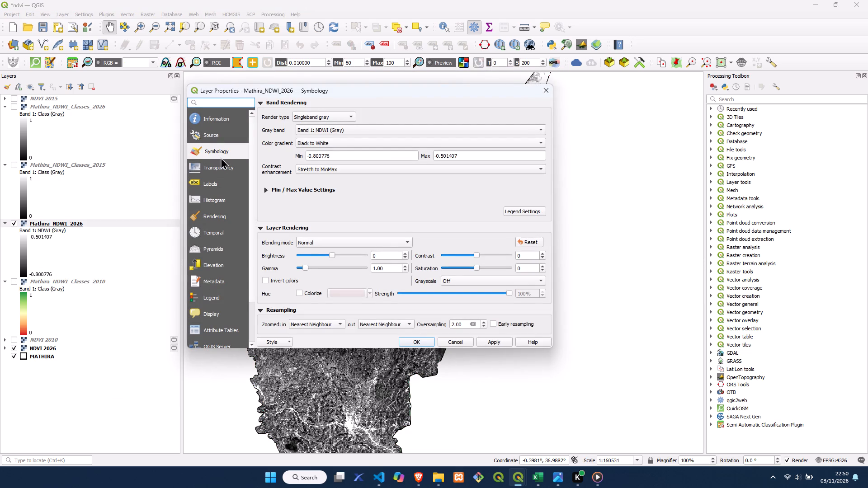
click(334, 117)
click(329, 126)
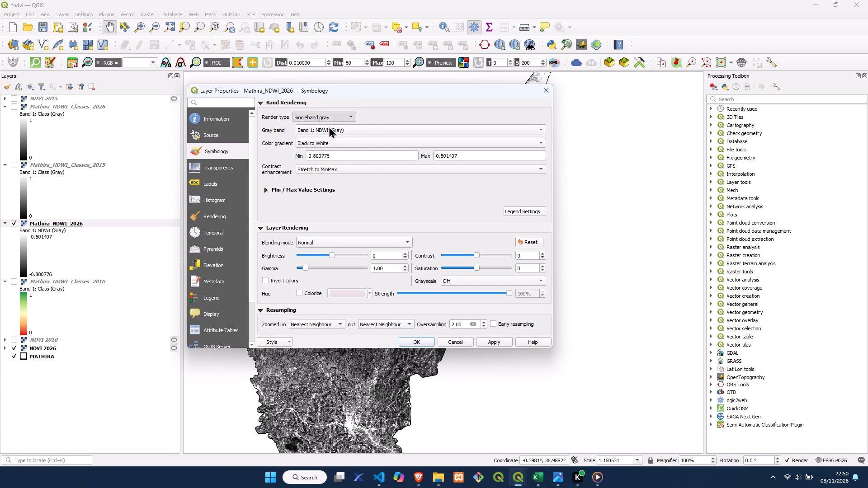
click(496, 341)
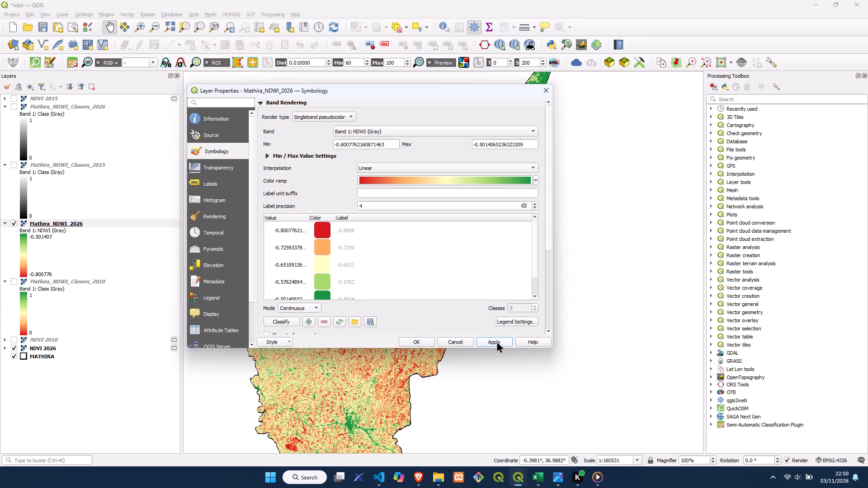
click(410, 338)
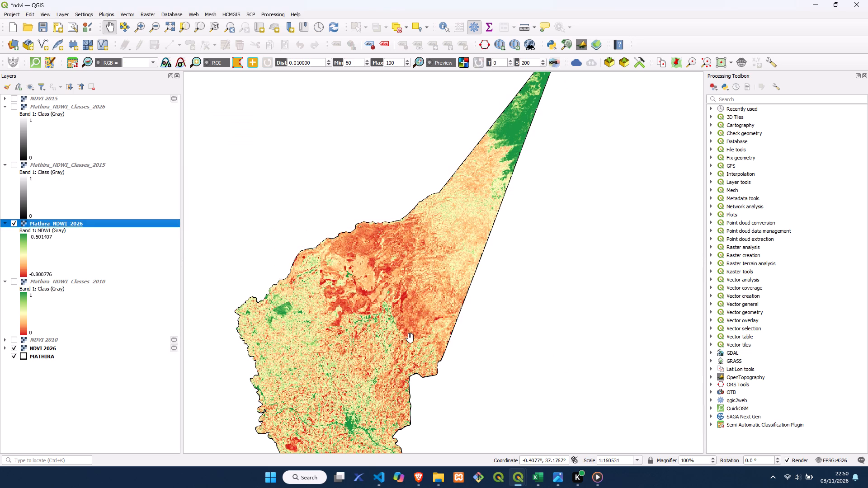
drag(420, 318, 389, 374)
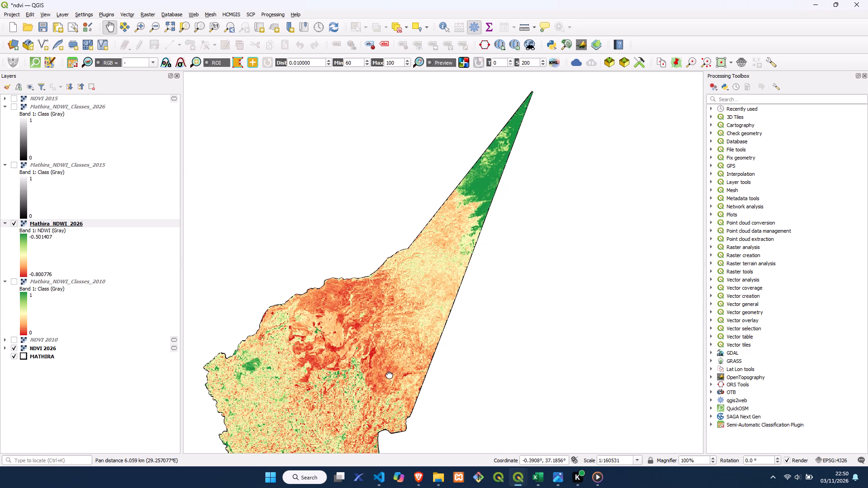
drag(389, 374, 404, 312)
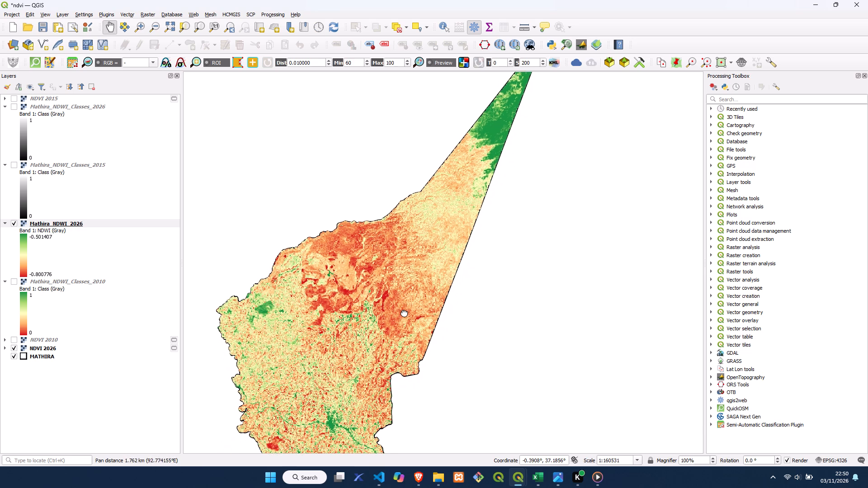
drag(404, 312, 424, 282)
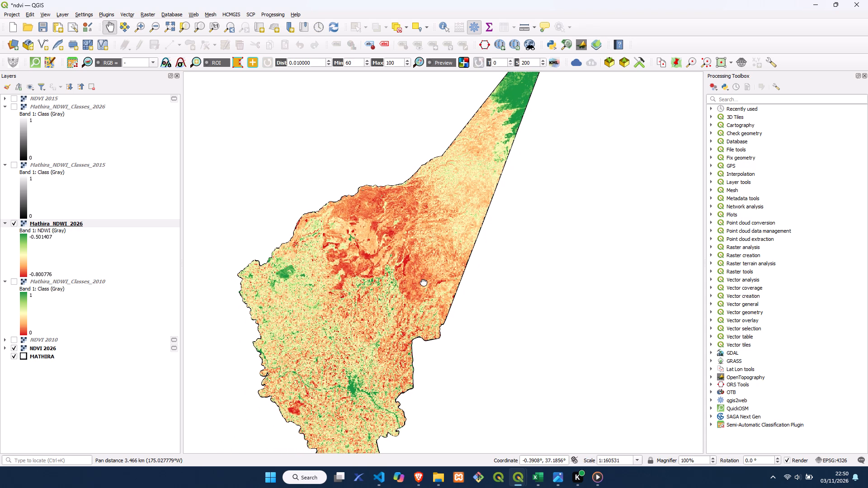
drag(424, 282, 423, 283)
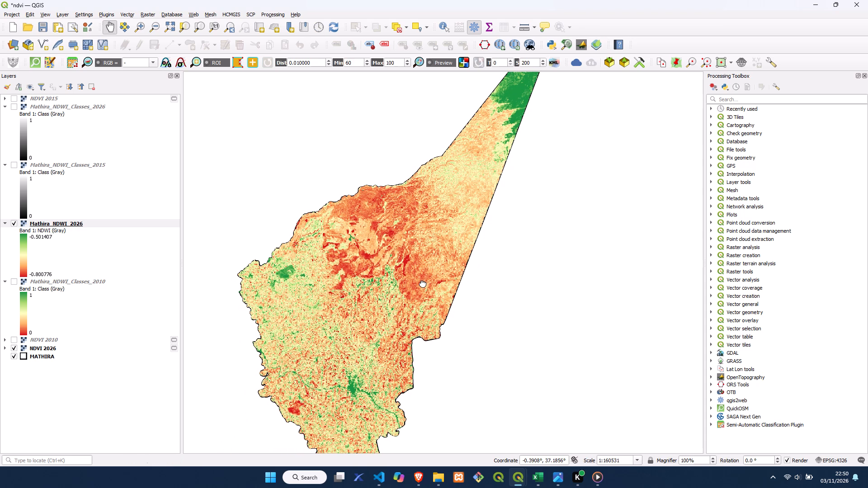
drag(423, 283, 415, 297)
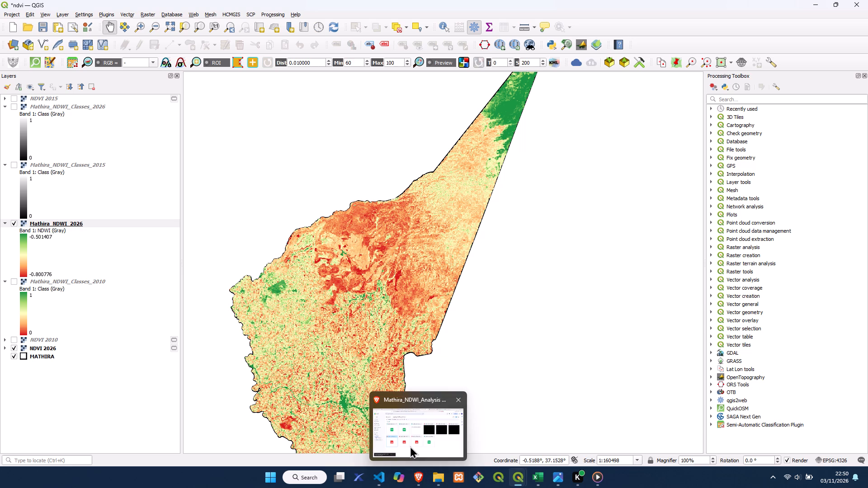
Return to Google Drive in the browser and download Mathira_NDWI_2015.tif into the gis project folder.
click(410, 446)
click(343, 265)
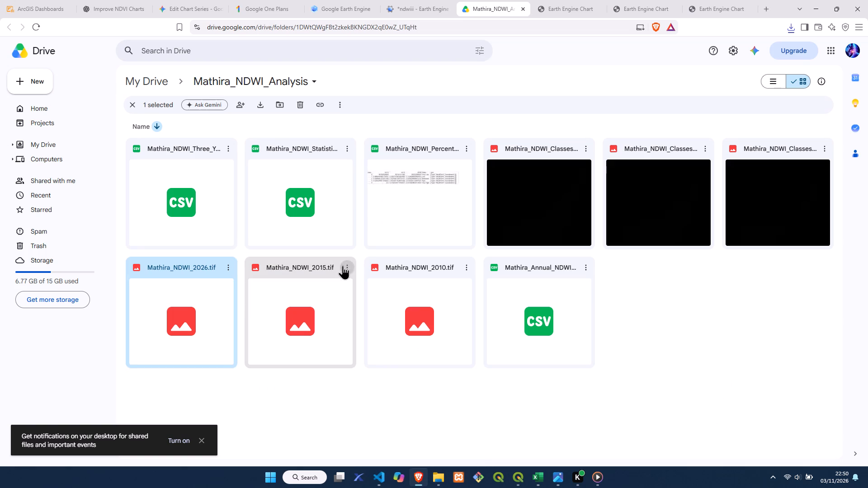
click(372, 310)
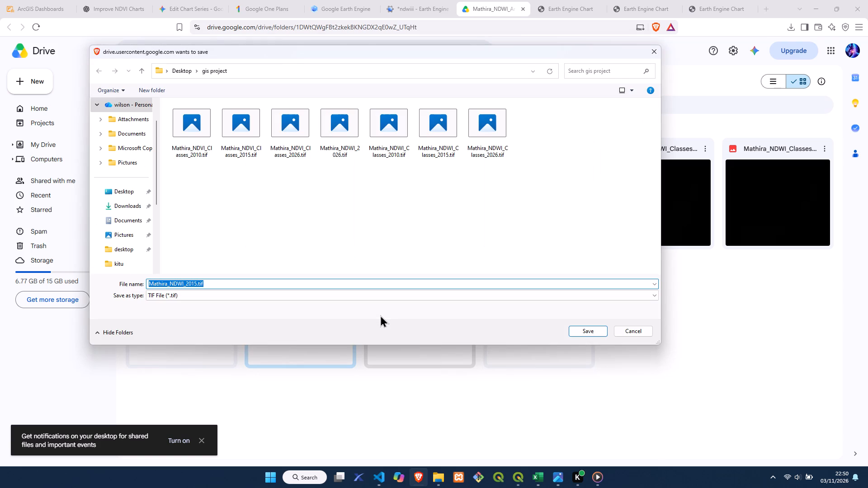
click(589, 326)
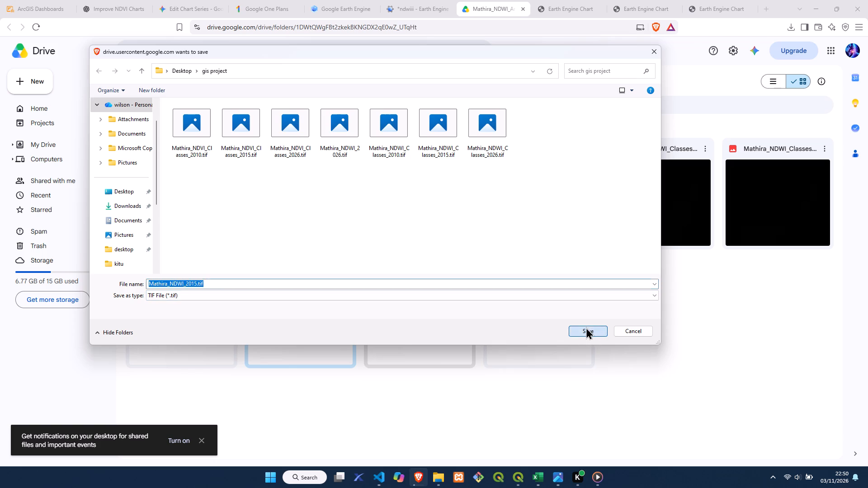
Start the download of Mathira_NDWI_2010.tif from the Mathira_NDWI_Analysis folder.
click(465, 268)
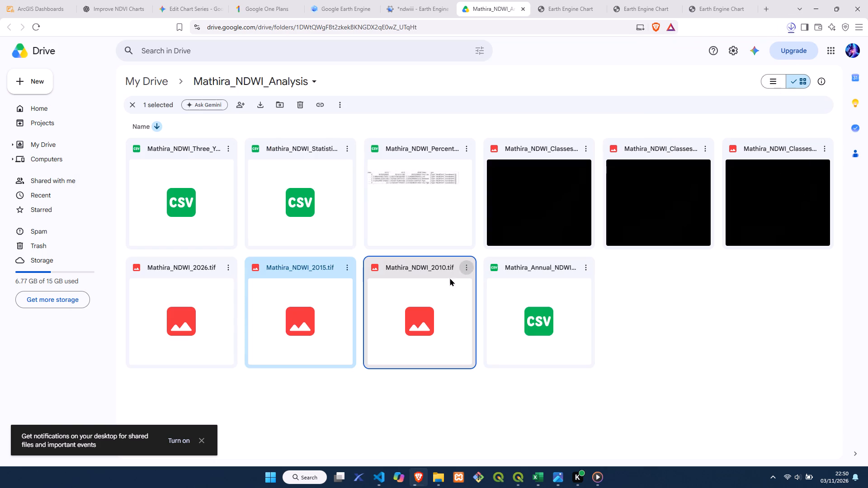
click(485, 309)
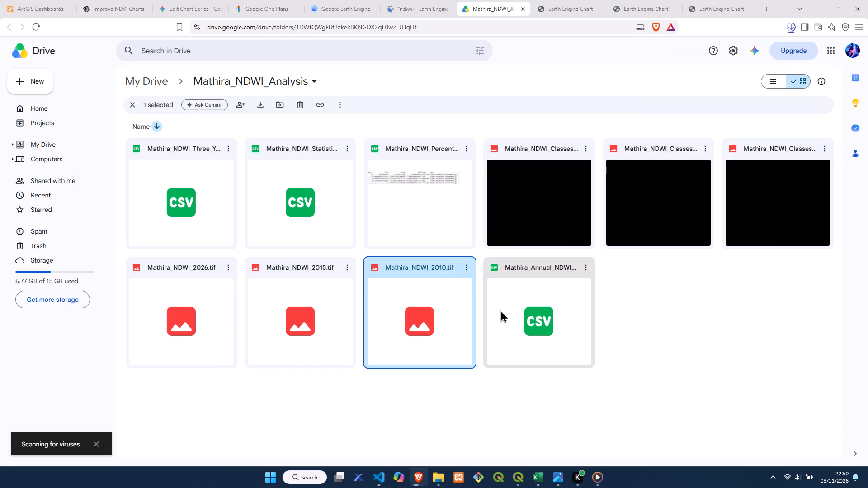
Show the downloaded Mathira_NDWI_2015.tif in its folder and add it to the QGIS ndvi project as a layer.
click(786, 28)
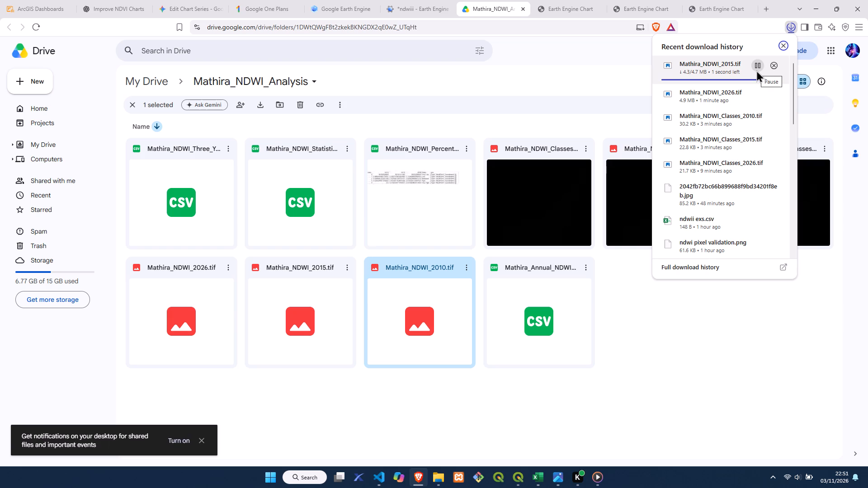
click(740, 67)
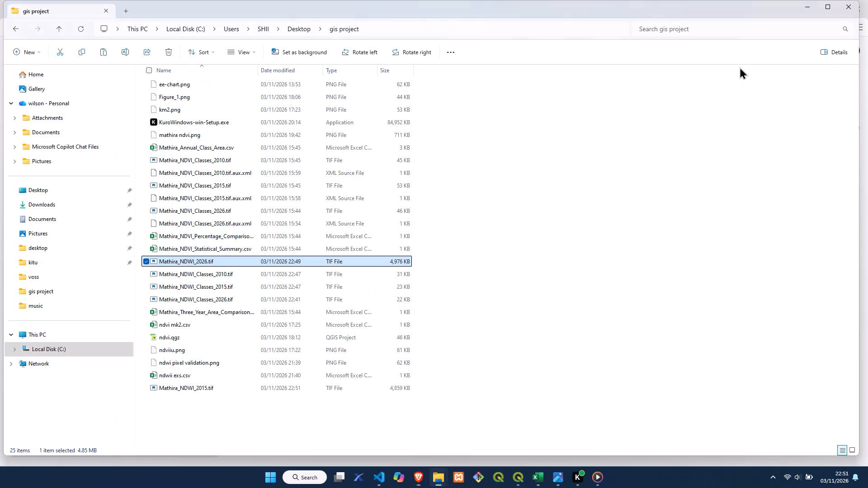
drag(197, 384, 554, 484)
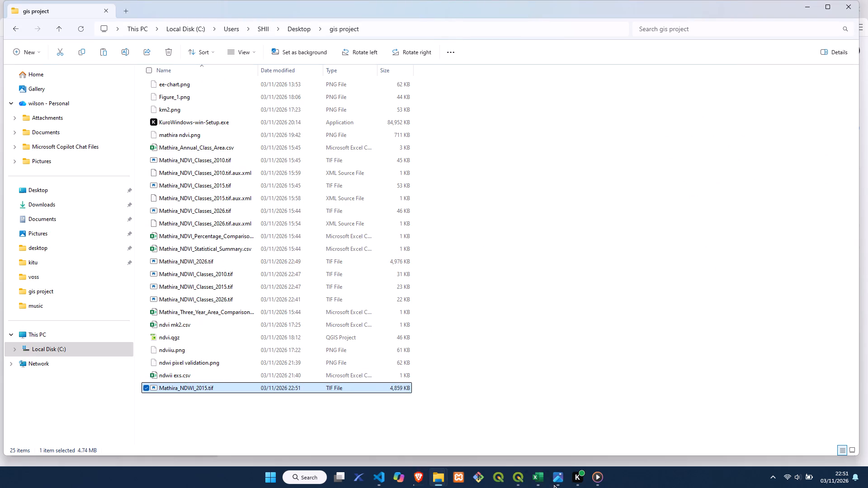
drag(554, 484, 476, 434)
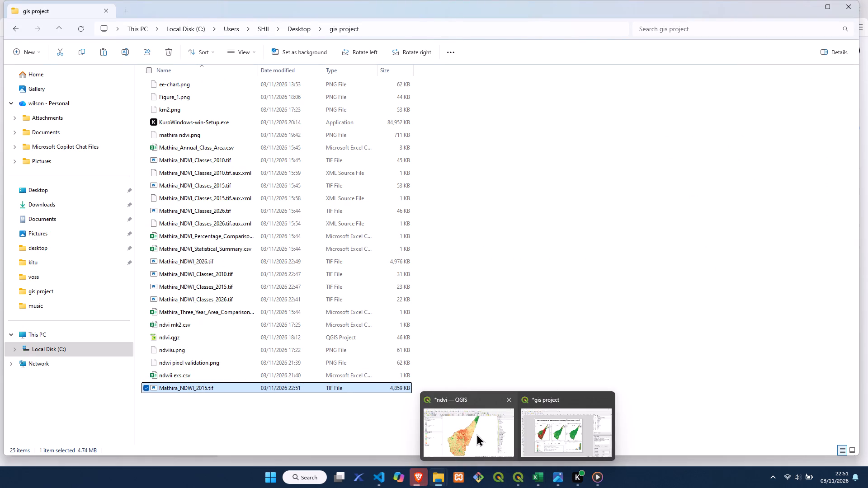
drag(476, 434, 406, 361)
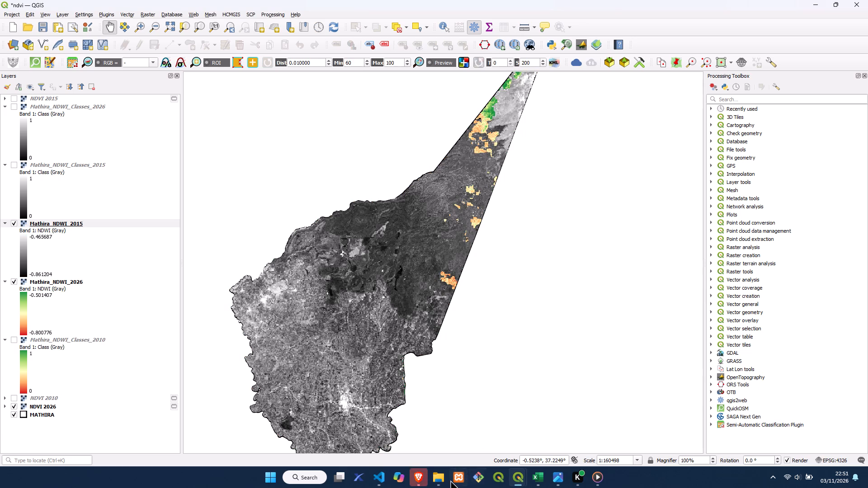
Return to the browser and save Mathira_NDWI_2010.tif into the gis project folder.
click(407, 445)
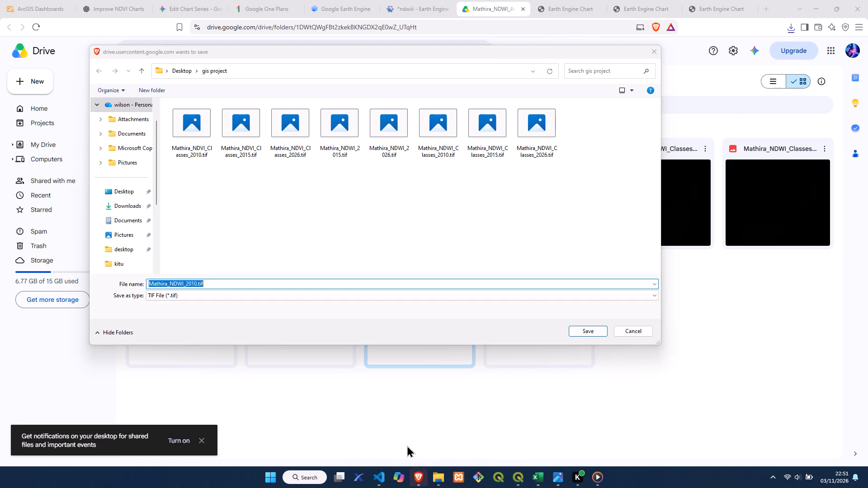
click(589, 331)
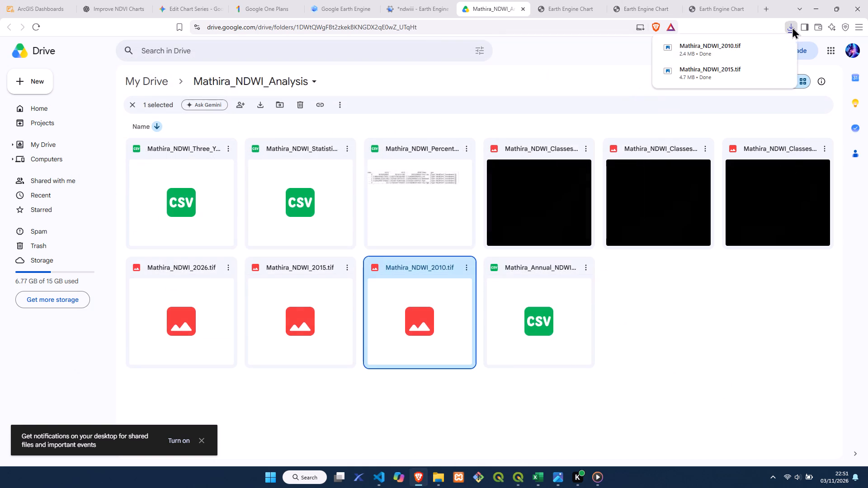
Show the downloaded Mathira_NDWI_2010.tif in its folder and add it to the QGIS ndvi project as a layer.
click(748, 49)
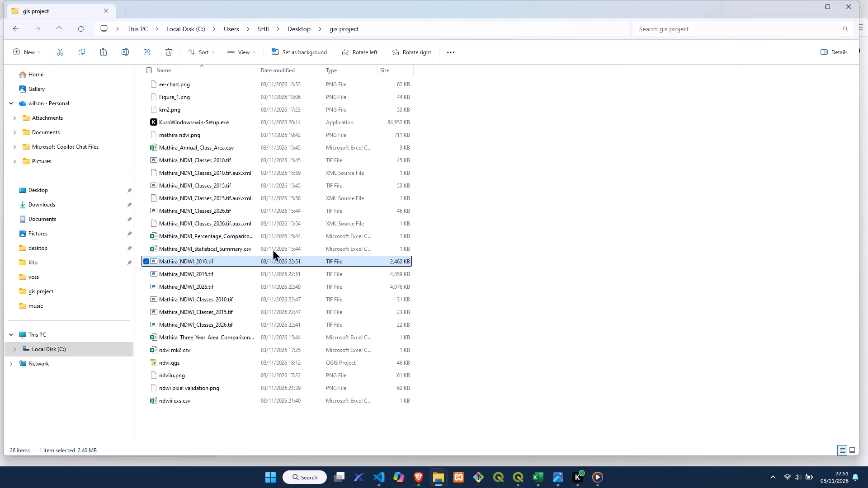
drag(252, 256, 505, 481)
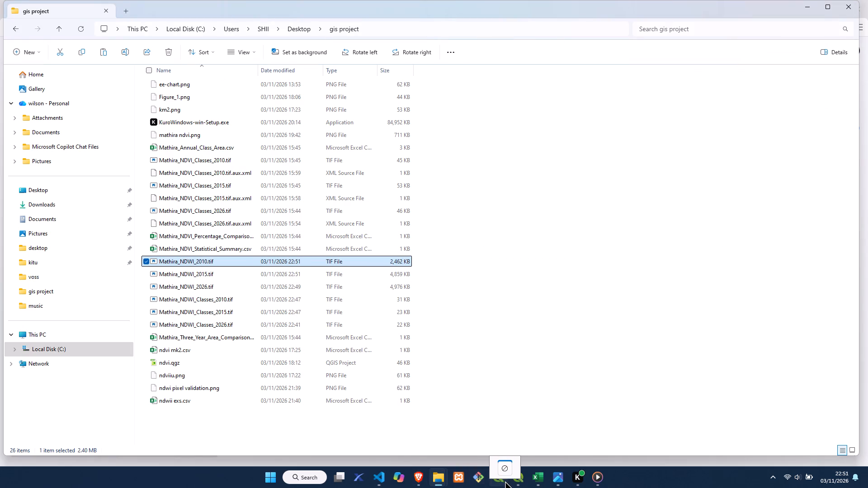
drag(505, 481, 462, 425)
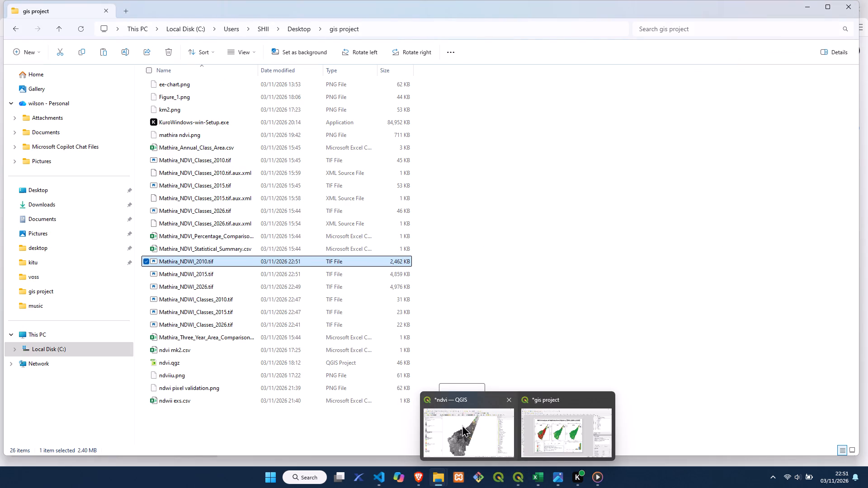
drag(462, 425, 350, 374)
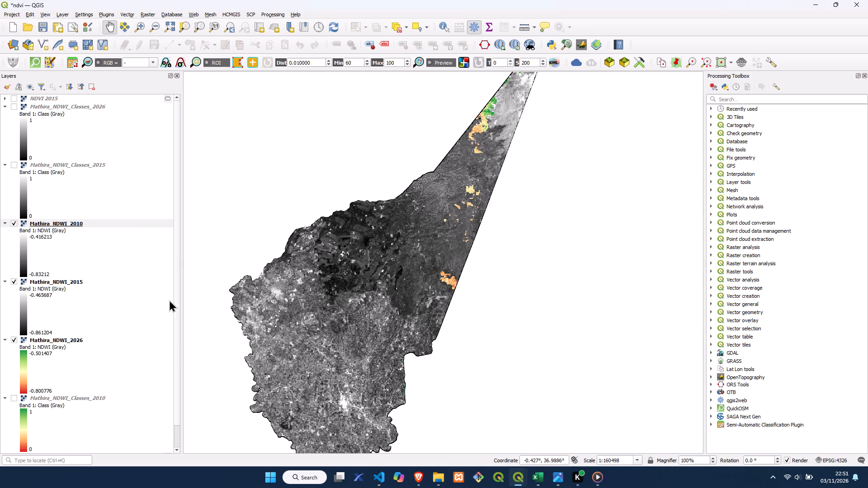
Remove the Mathira_NDWI_Classes_2026, Mathira_NDWI_Classes_2015 and Mathira_NDWI_Classes_2010 layers from the project.
click(46, 103)
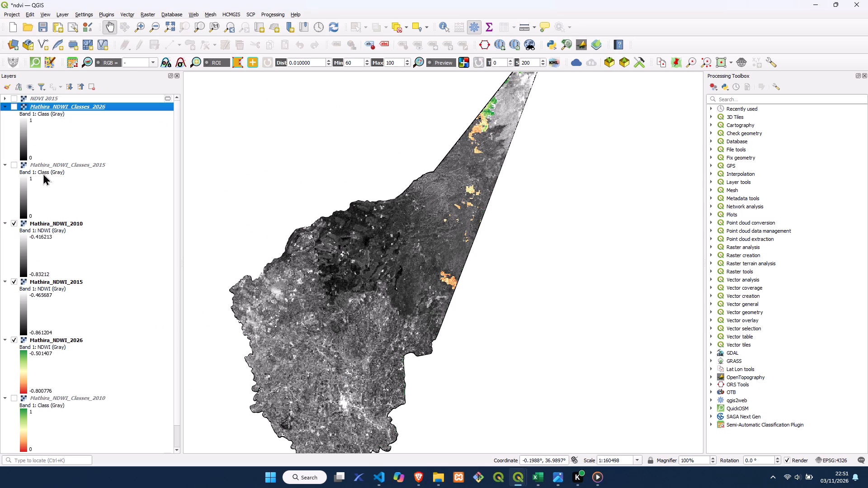
ctrl+click(47, 162)
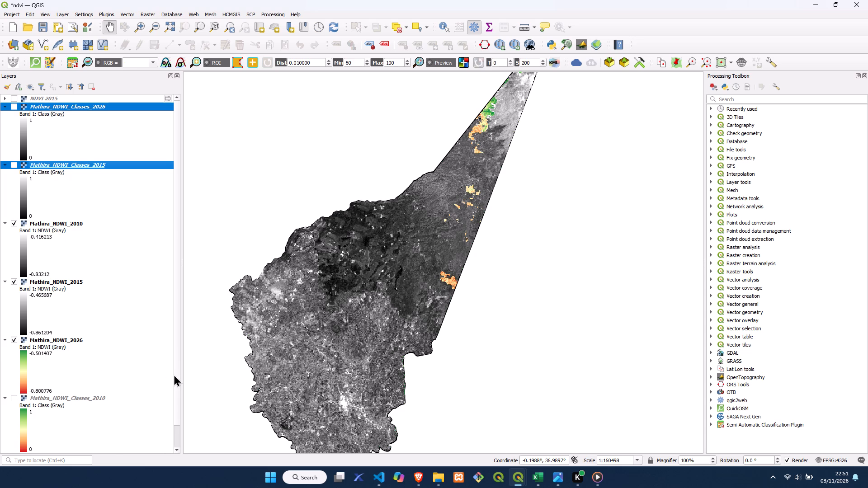
ctrl+click(92, 393)
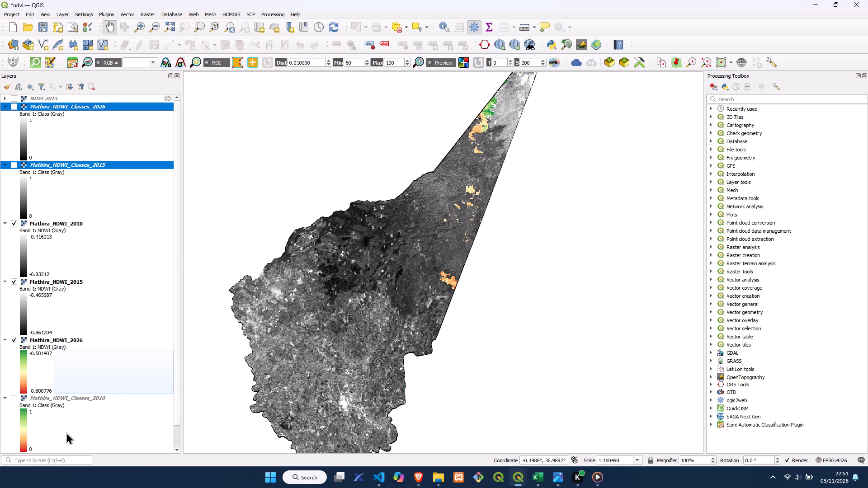
ctrl+click(42, 397)
right_click(42, 397)
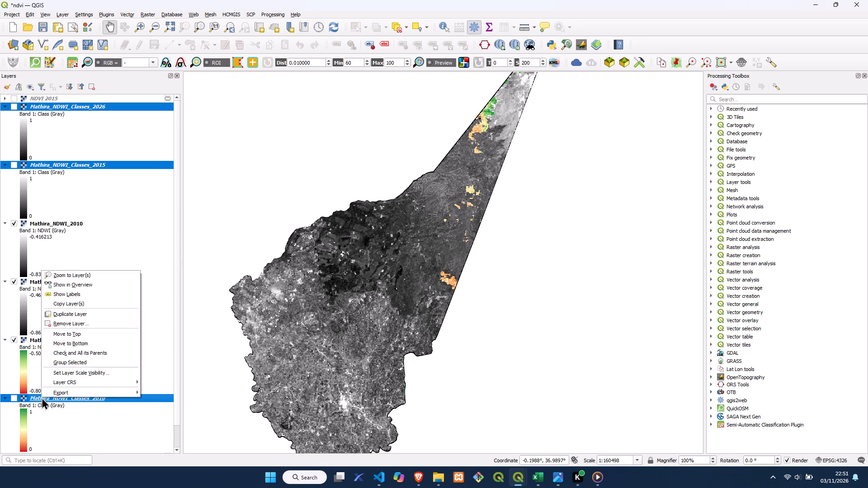
click(80, 322)
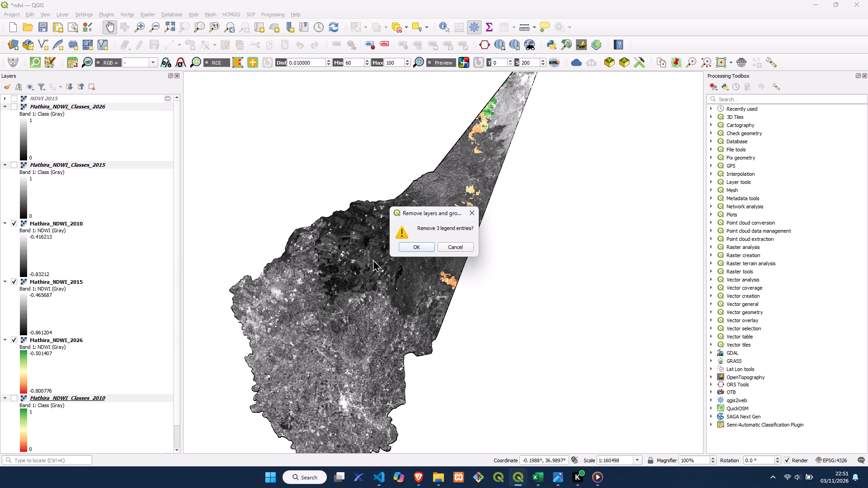
click(425, 244)
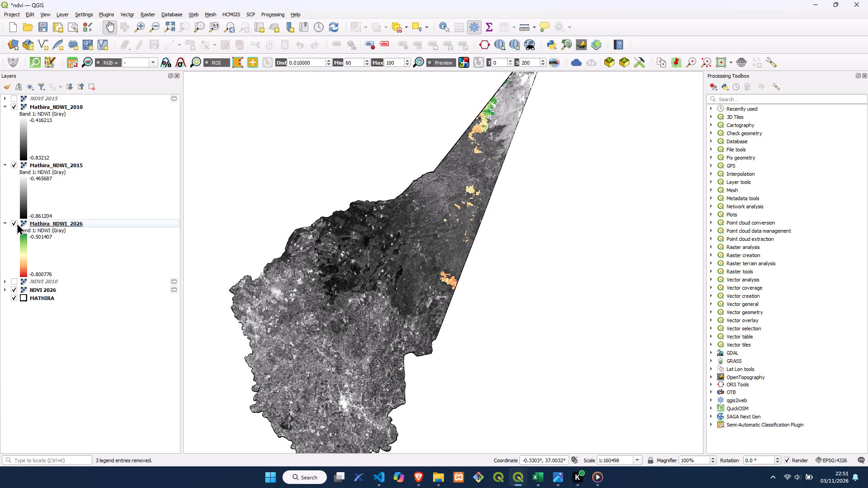
Collapse the legends of the Mathira_NDWI_2026, Mathira_NDWI_2015 and Mathira_NDWI_2010 layers.
click(8, 224)
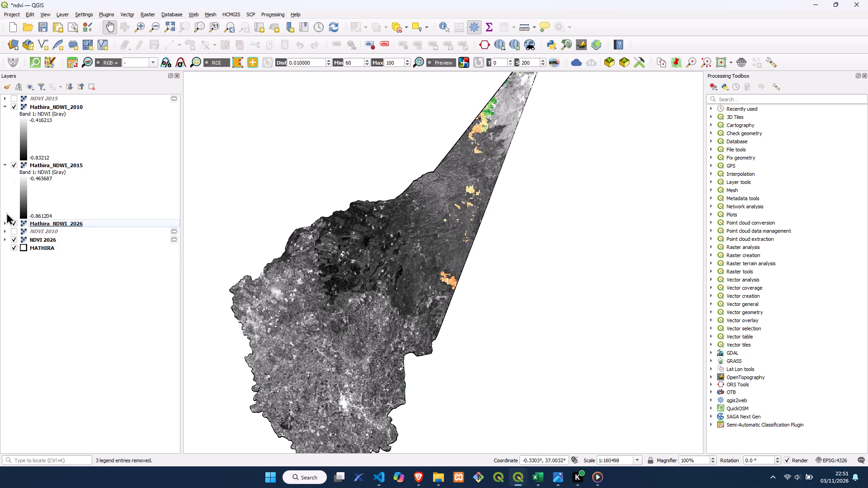
click(2, 165)
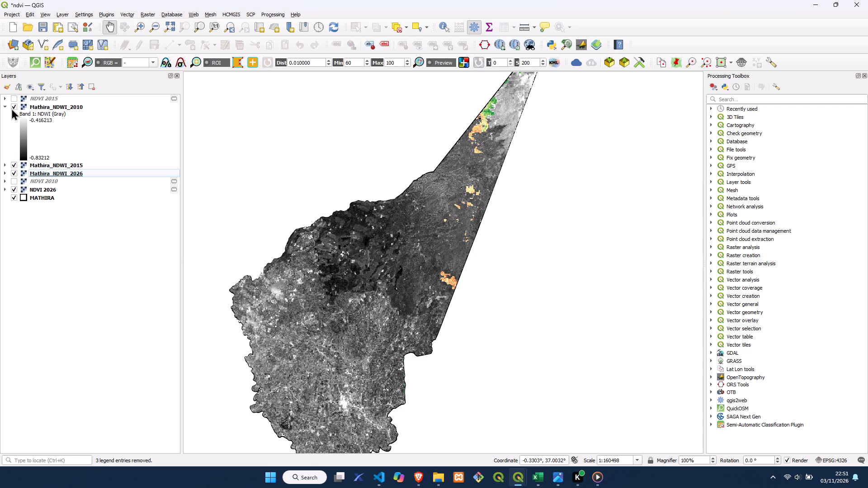
click(6, 108)
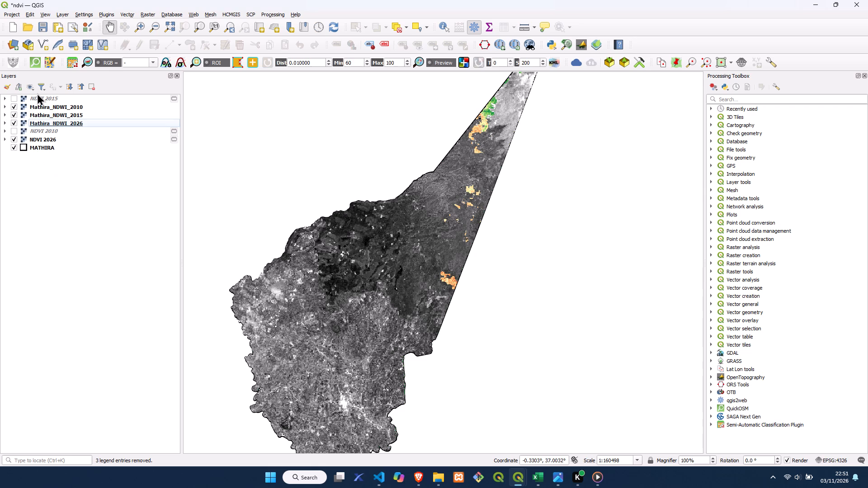
Move the NDVI 2015 layer between NDVI 2010 and NDVI 2026, and hide the NDVI 2026 layer.
drag(41, 95, 43, 115)
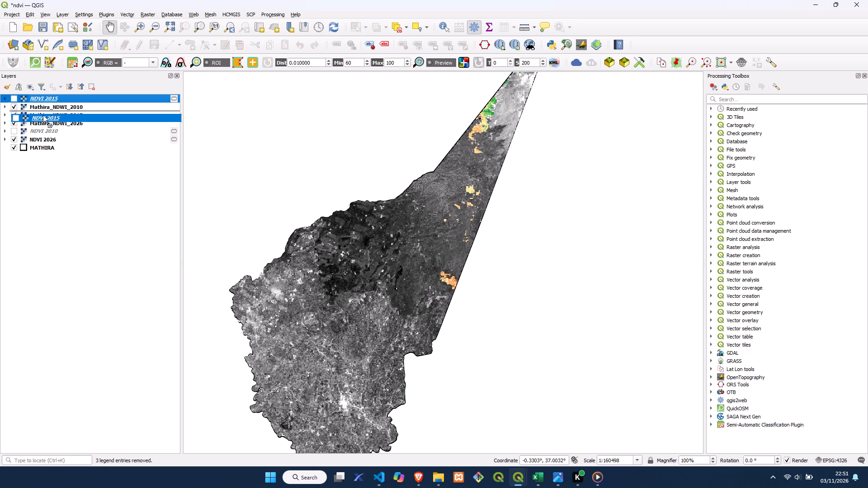
drag(43, 115, 41, 131)
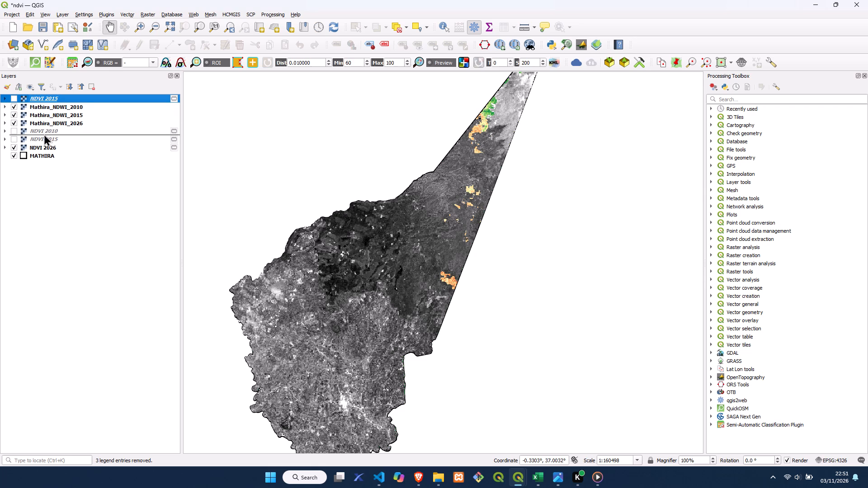
click(12, 138)
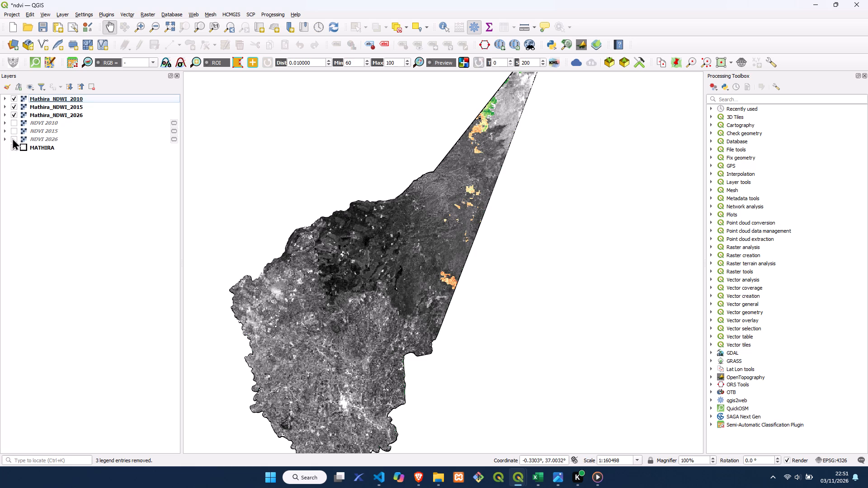
Open the symbology of Mathira_NDWI_2010 and set its render type to Singleband pseudocolor.
right_click(60, 113)
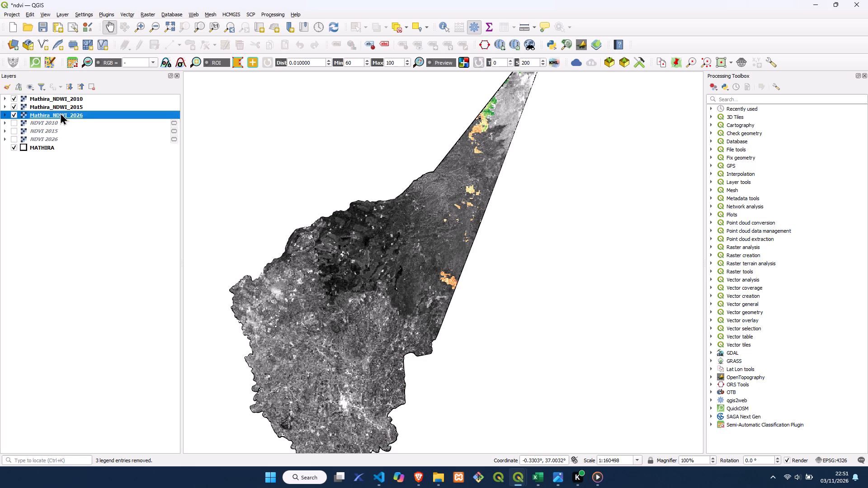
right_click(60, 113)
right_click(60, 113)
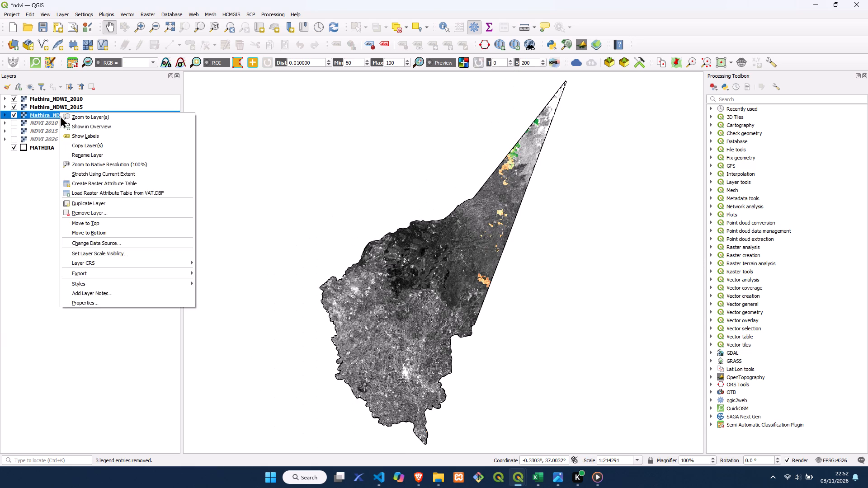
click(42, 98)
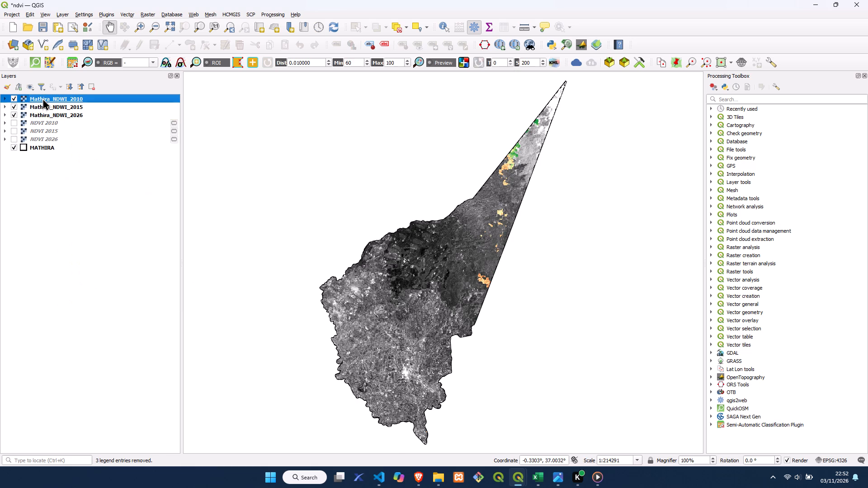
right_click(42, 98)
click(67, 265)
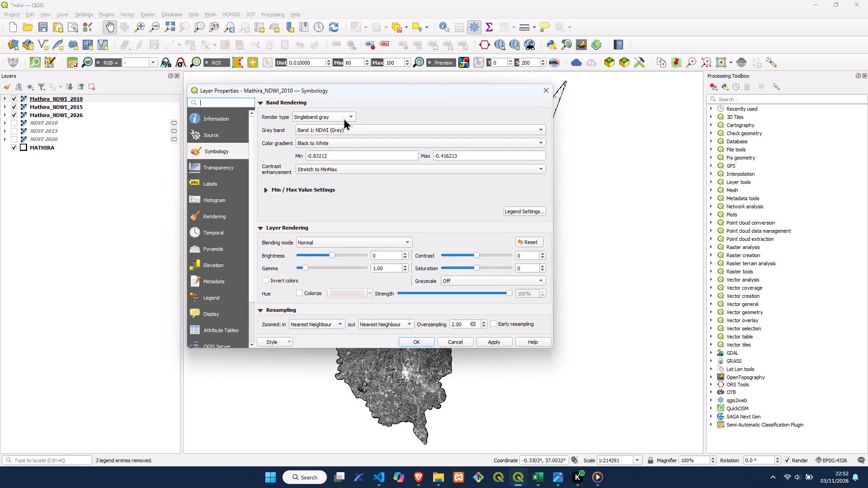
click(344, 117)
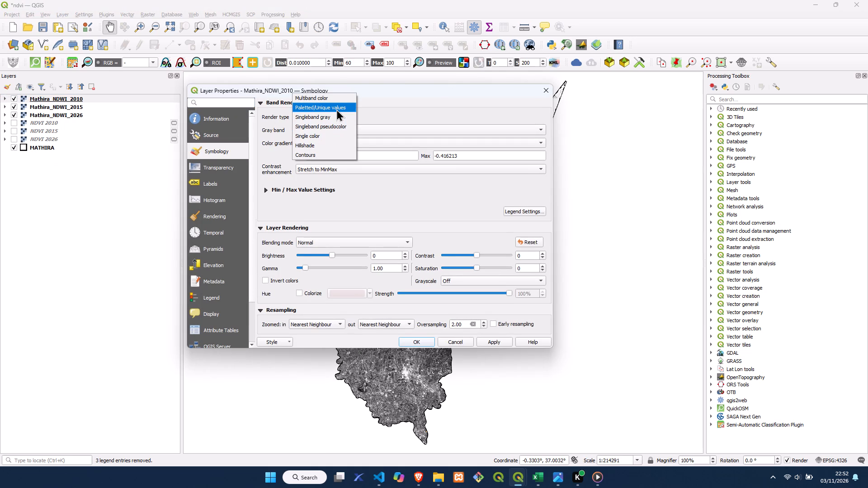
click(336, 109)
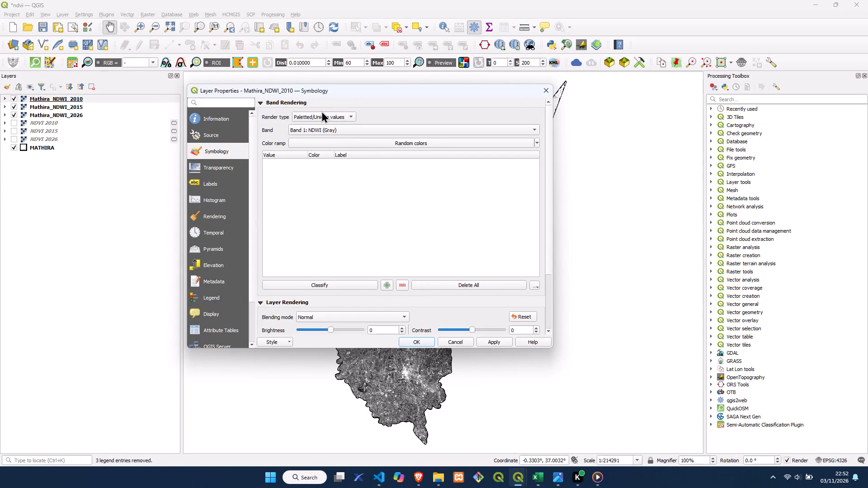
click(321, 111)
click(323, 113)
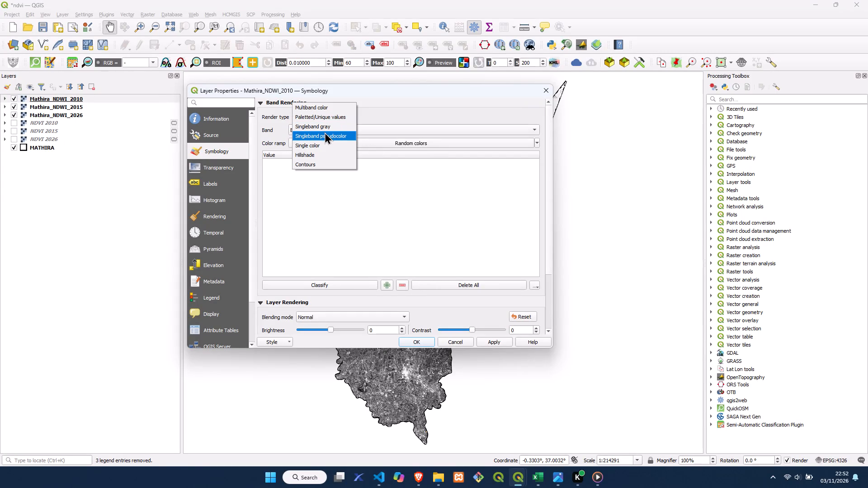
click(325, 133)
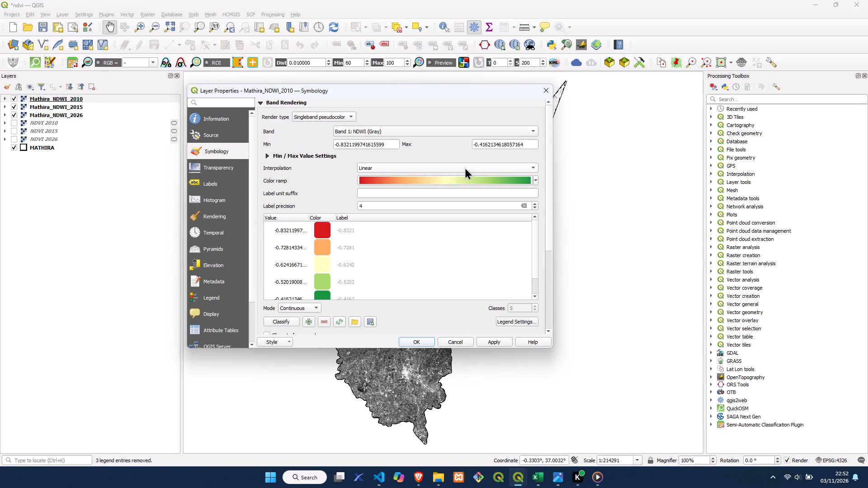
Classify Mathira_NDWI_2010 with Discrete interpolation, the Blues color ramp and Equal Interval mode, and apply the styling to the map.
click(465, 167)
click(456, 163)
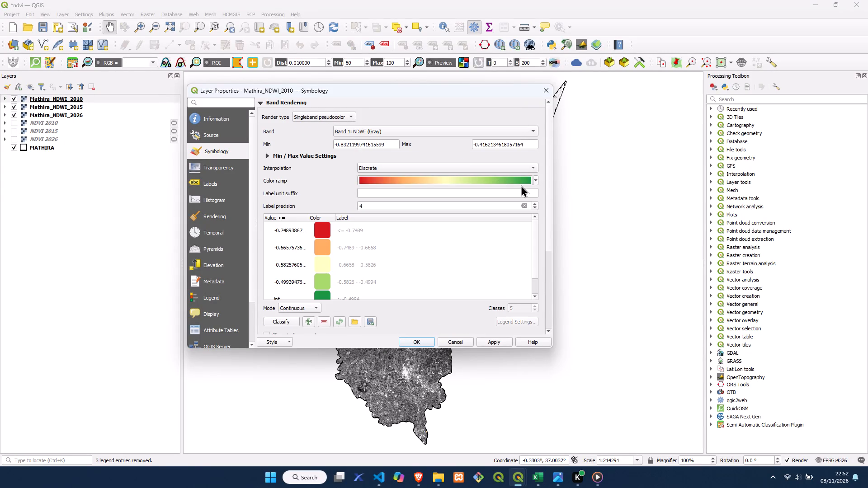
click(535, 180)
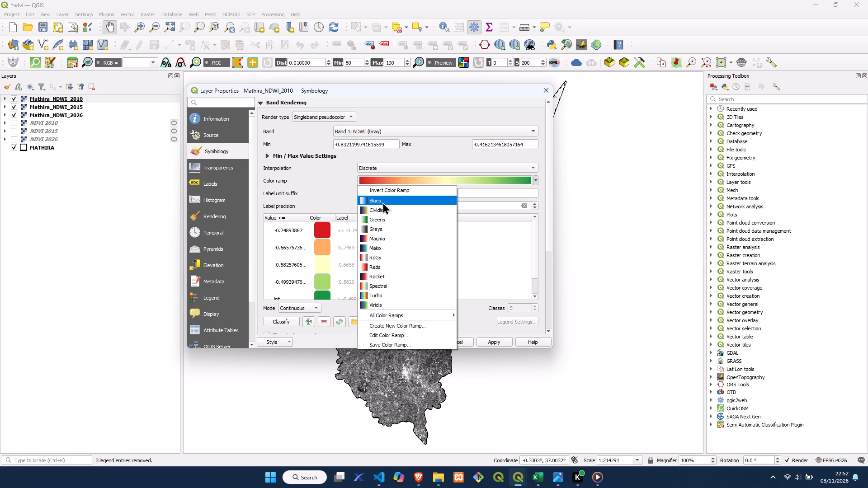
click(382, 202)
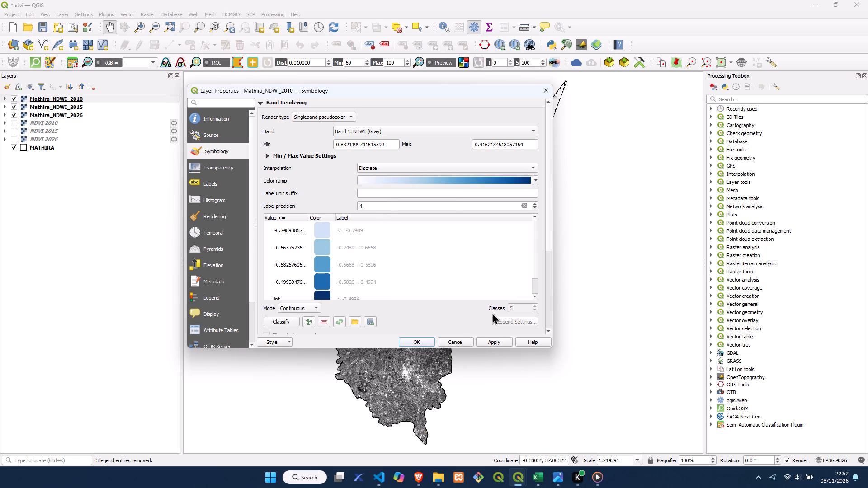
click(309, 307)
click(306, 318)
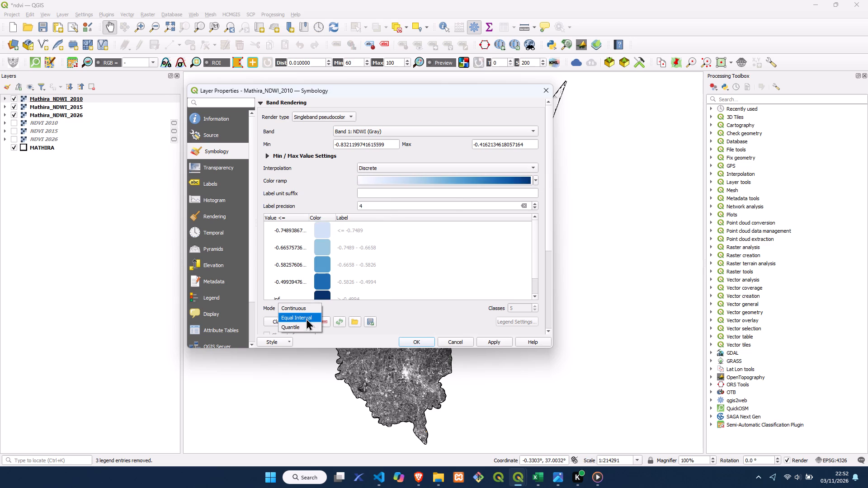
click(288, 318)
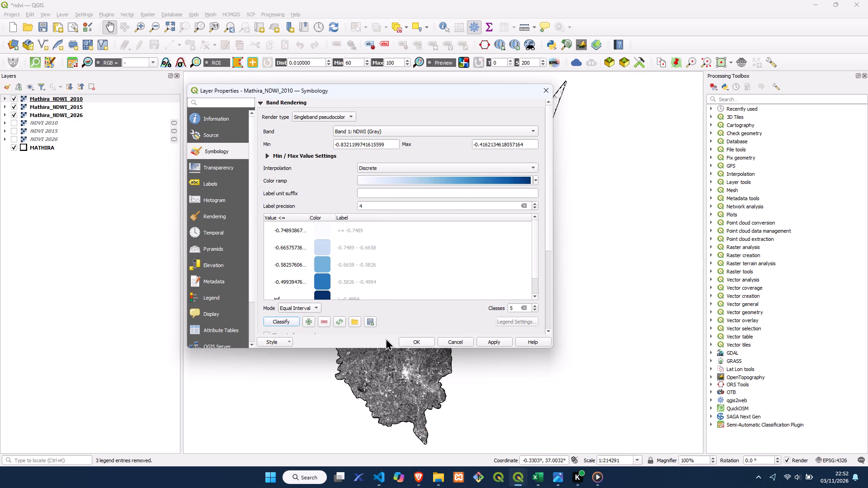
click(487, 340)
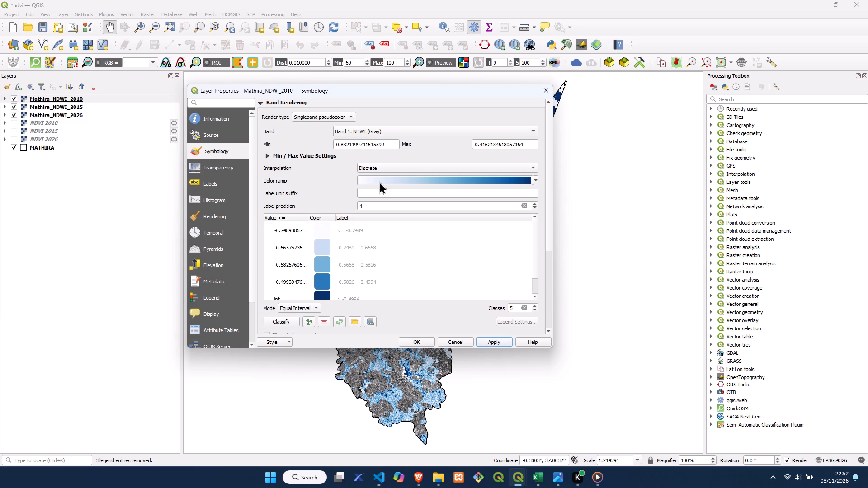
drag(402, 90, 160, 222)
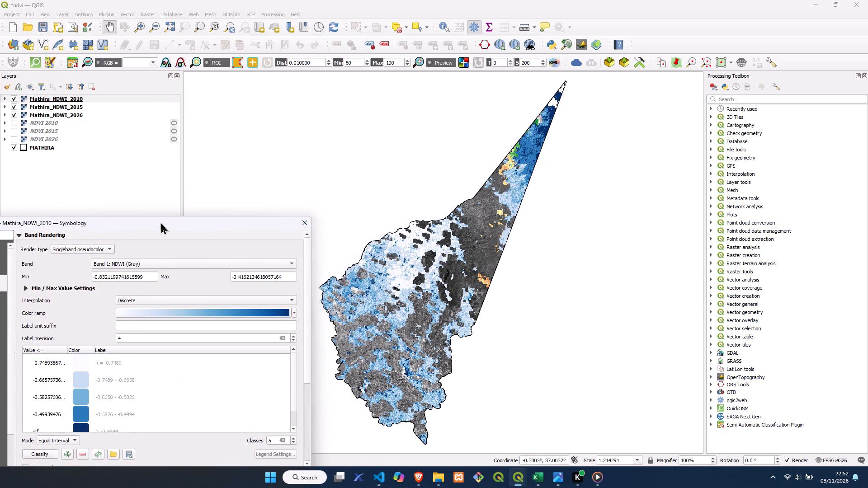
drag(160, 222, 164, 211)
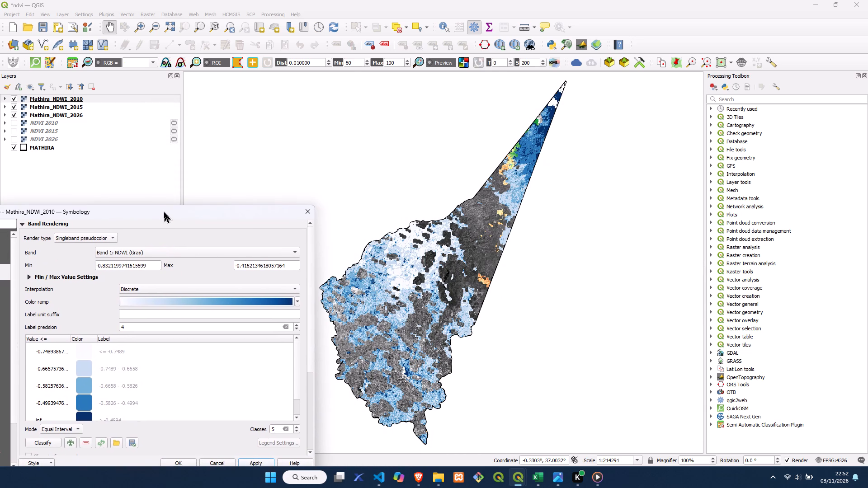
drag(164, 211, 407, 122)
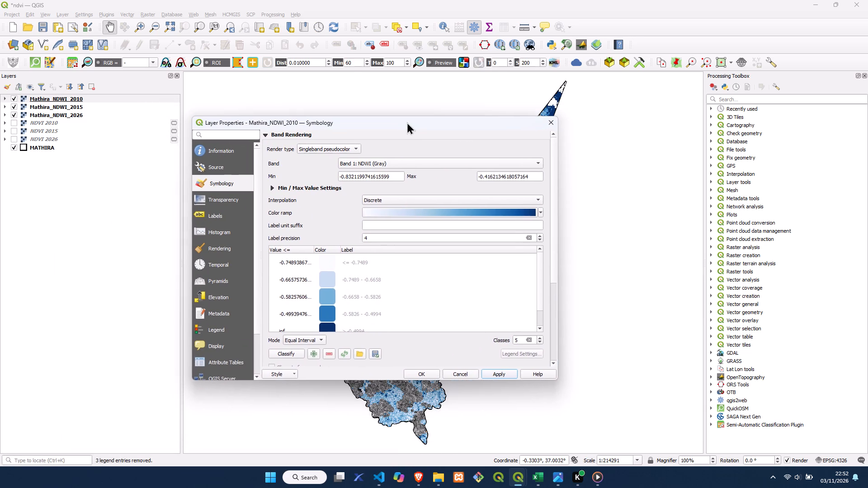
Label the first class of Mathira_NDWI_2010 Very Low and the second class Low.
scroll(326, 292, down, 8)
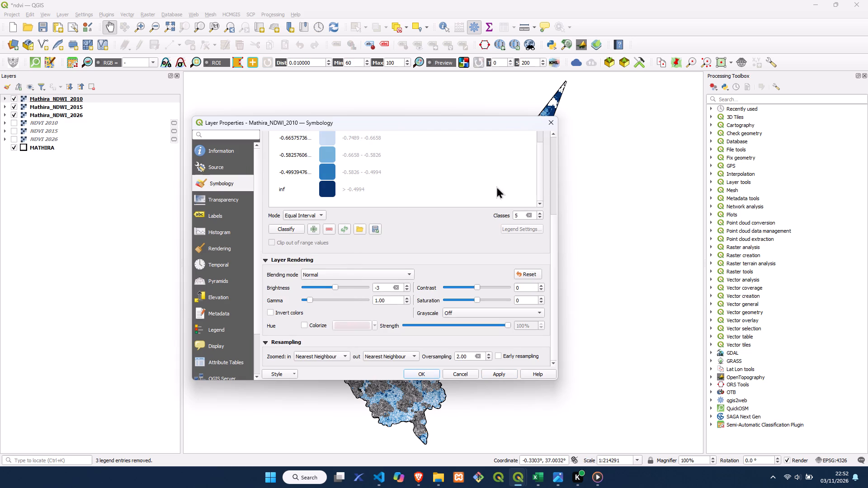
drag(537, 151, 537, 133)
click(364, 141)
click(364, 140)
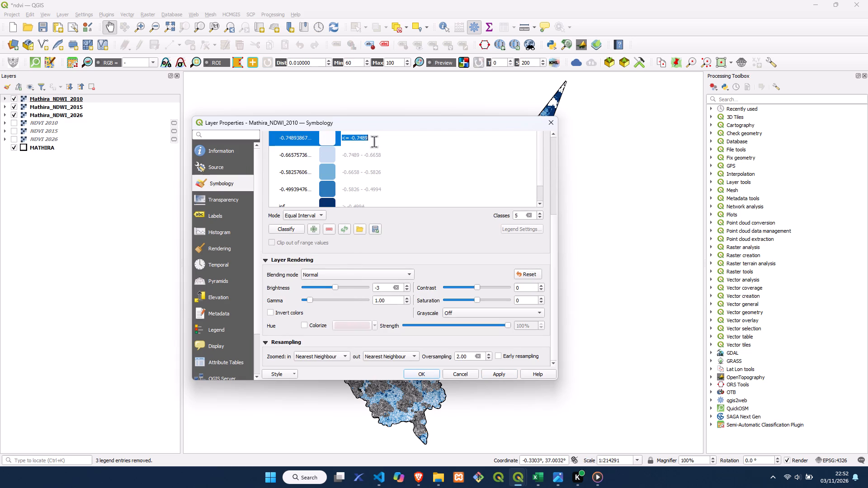
key(BackSpace)
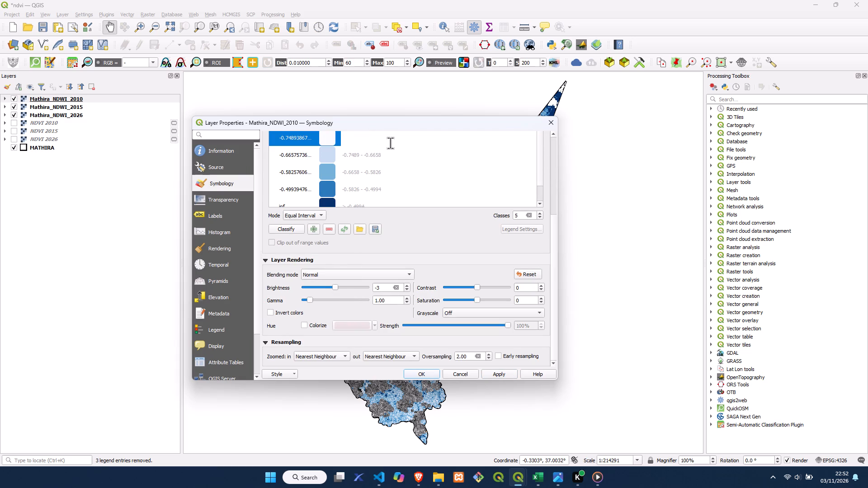
key(v)
text(ery)
key(space)
key(o)
key(w)
scroll(390, 143, up, 1)
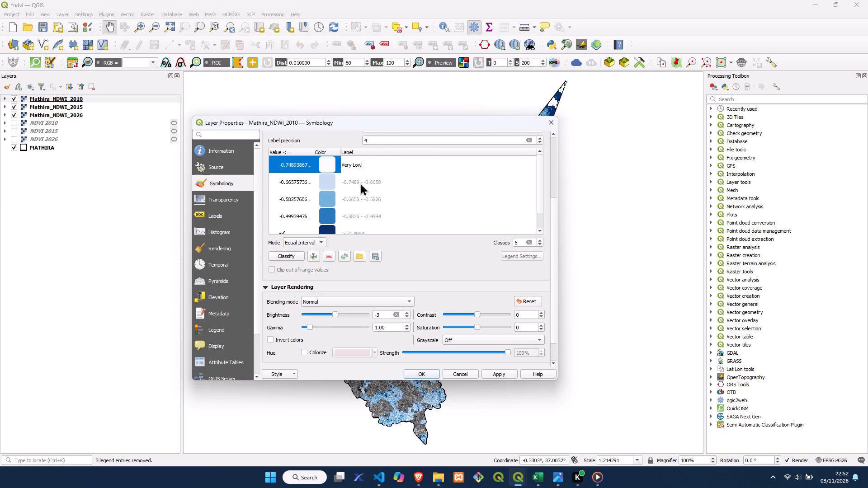
double_click(360, 183)
key(BackSpace)
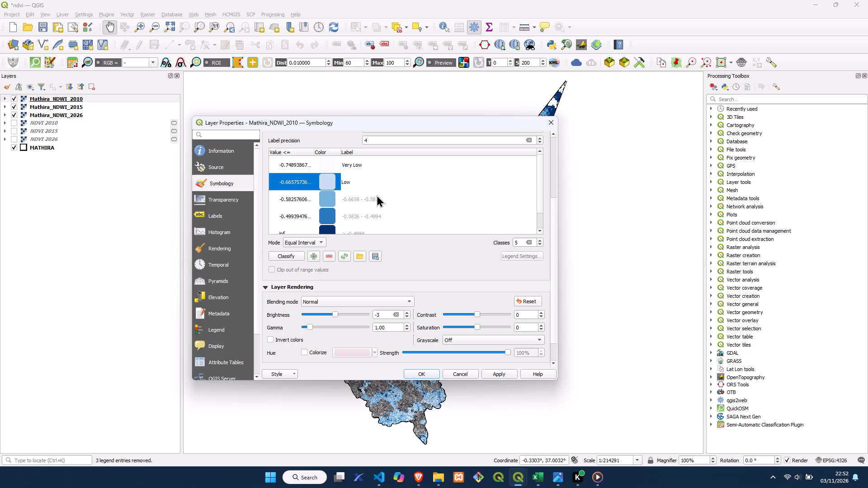
Clear the third class's label, apply the Mathira_NDWI_2010 symbology changes and close the layer properties.
double_click(377, 195)
key(BackSpace)
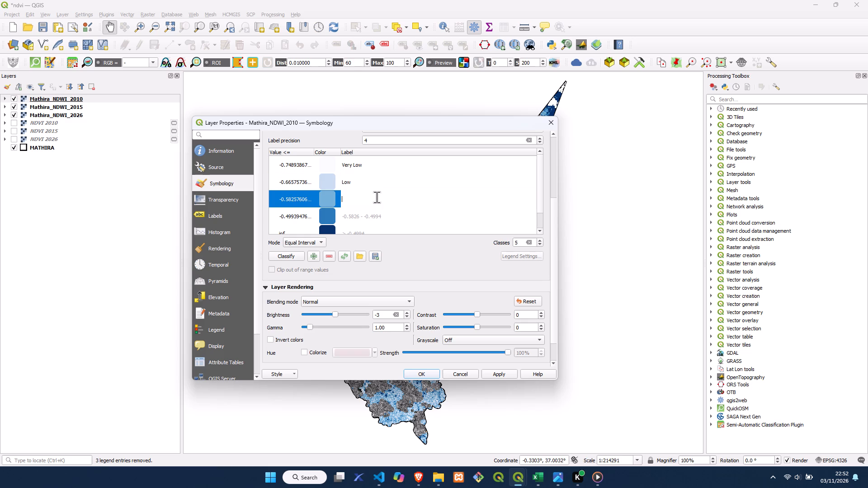
scroll(377, 197, down, 1)
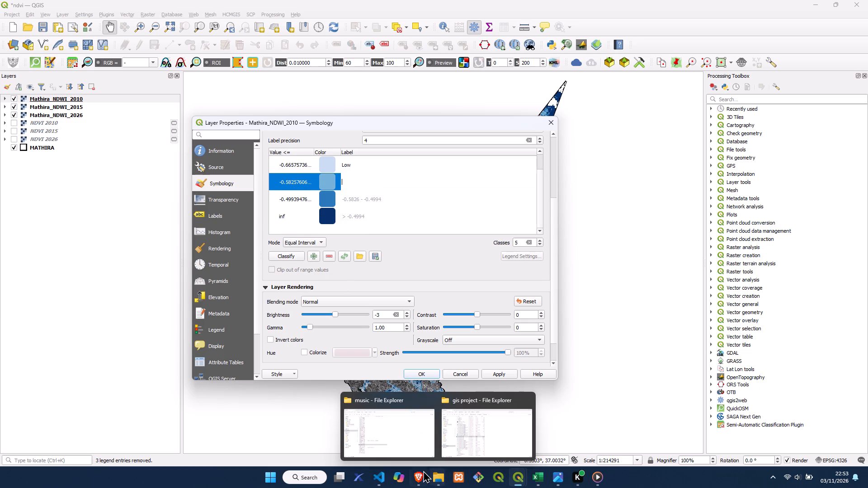
click(3, 138)
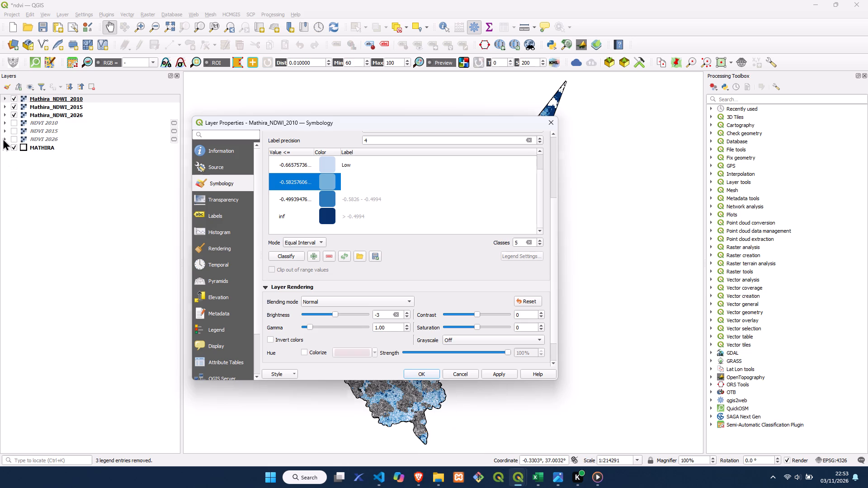
click(497, 370)
click(429, 374)
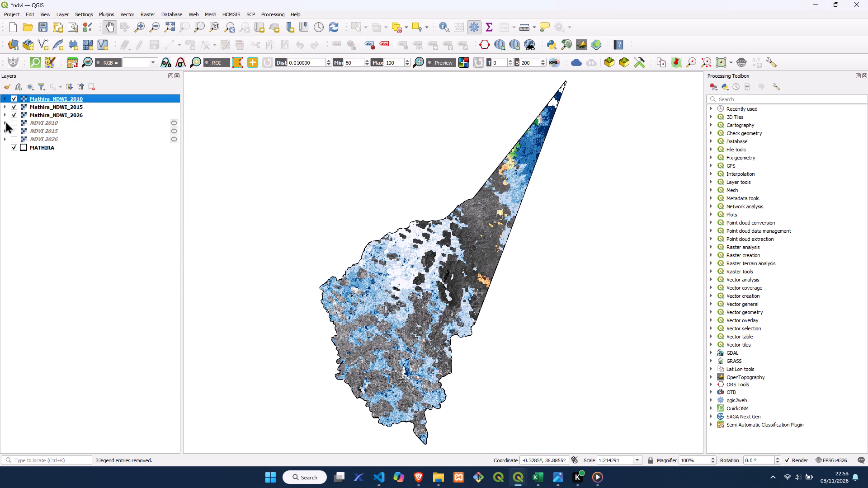
Check the NDVI 2015 legend classes and label the third class of Mathira_NDWI_2010 Moderate and the fourth class High.
click(5, 131)
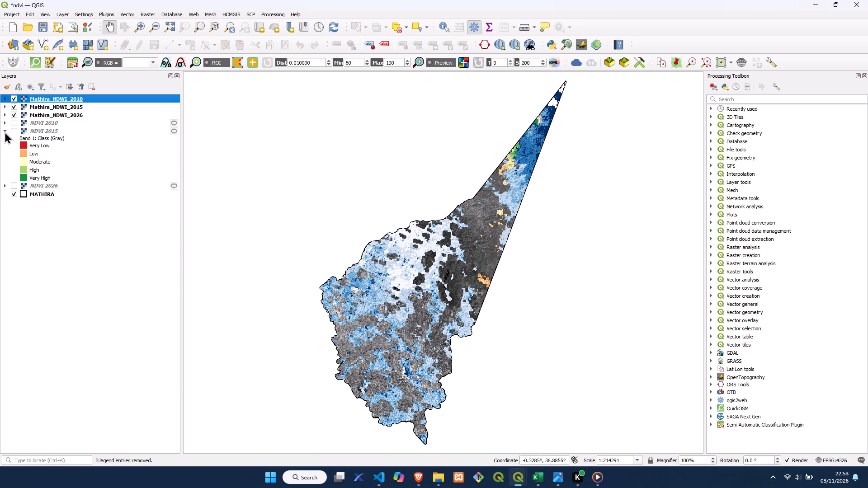
click(5, 131)
right_click(66, 95)
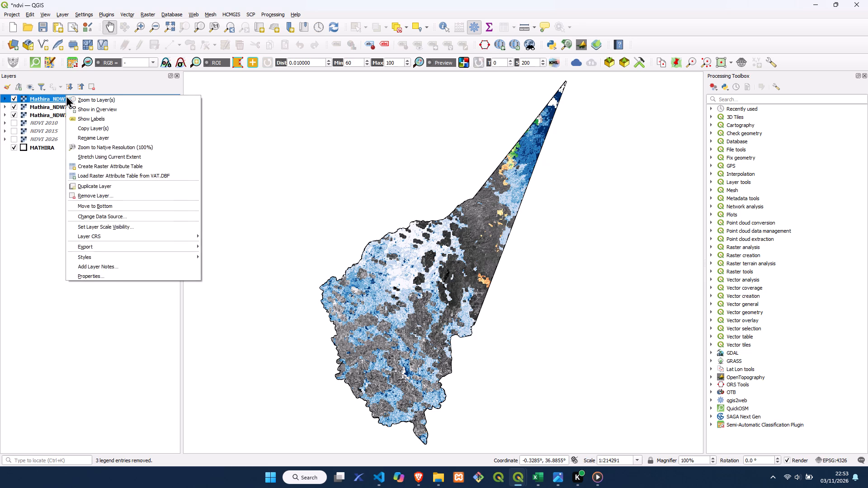
click(108, 274)
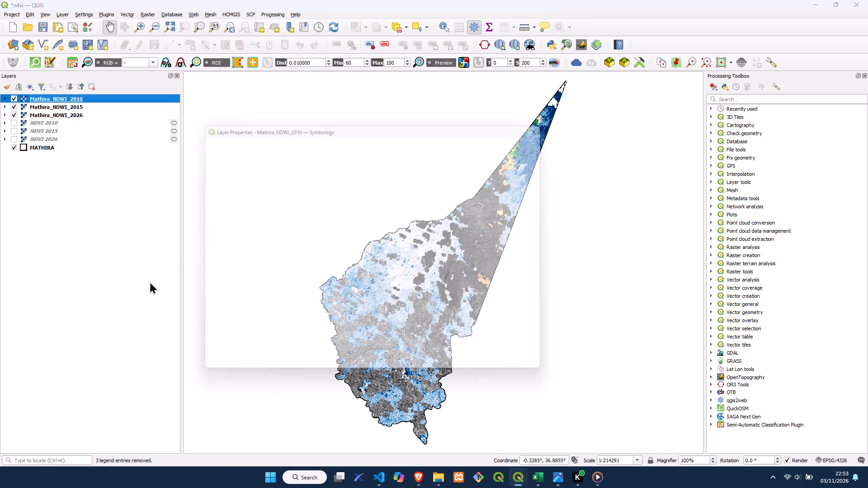
click(360, 292)
click(360, 295)
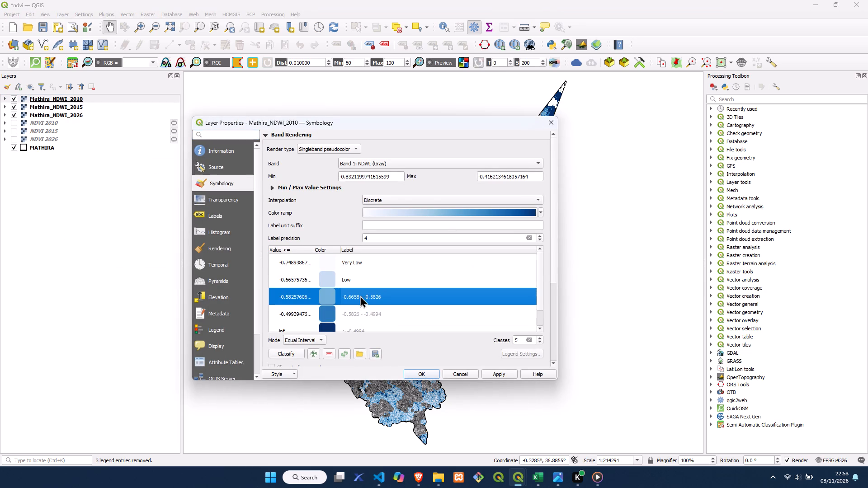
double_click(382, 294)
key(BackSpace)
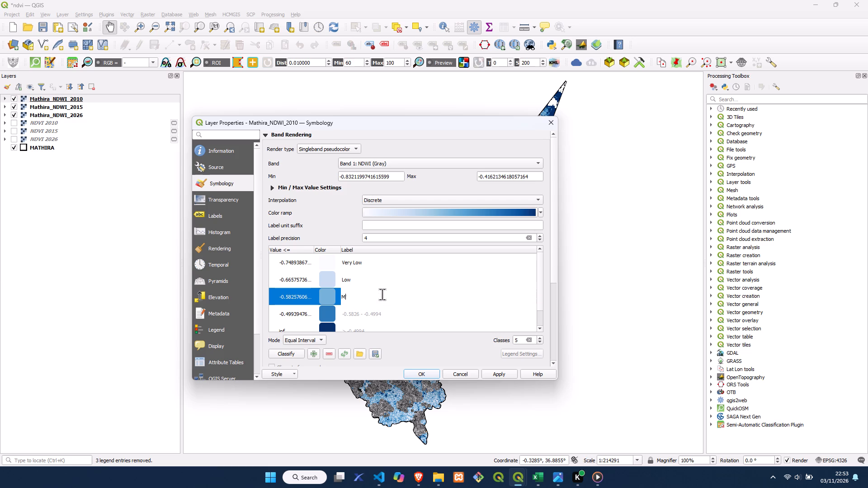
text(oderate)
double_click(375, 306)
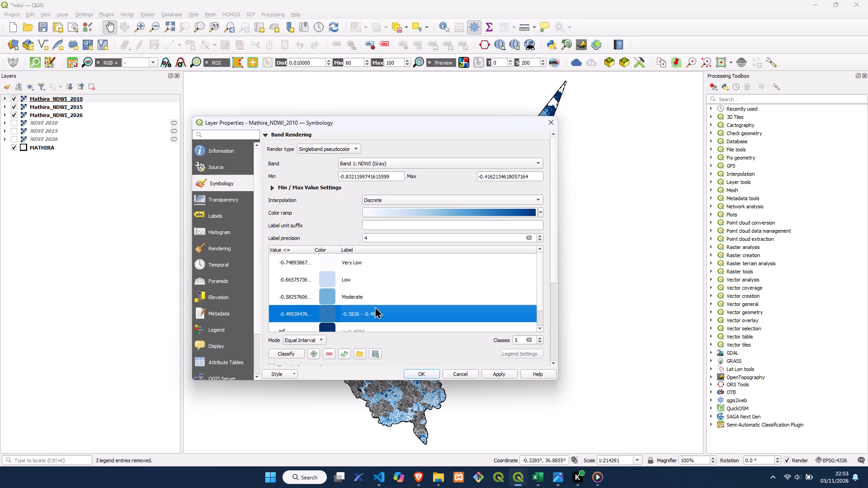
key(BackSpace)
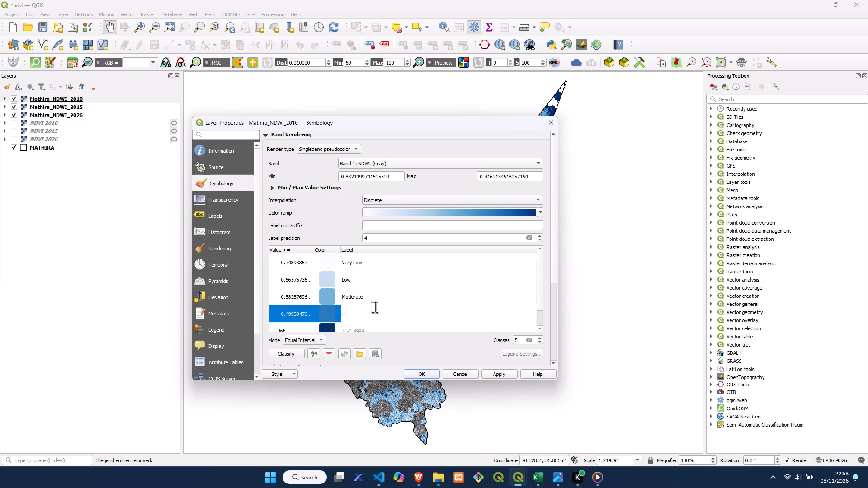
text(igh)
Label the last class of Mathira_NDWI_2010 Very High, apply the symbology and close the layer properties.
drag(540, 294, 533, 315)
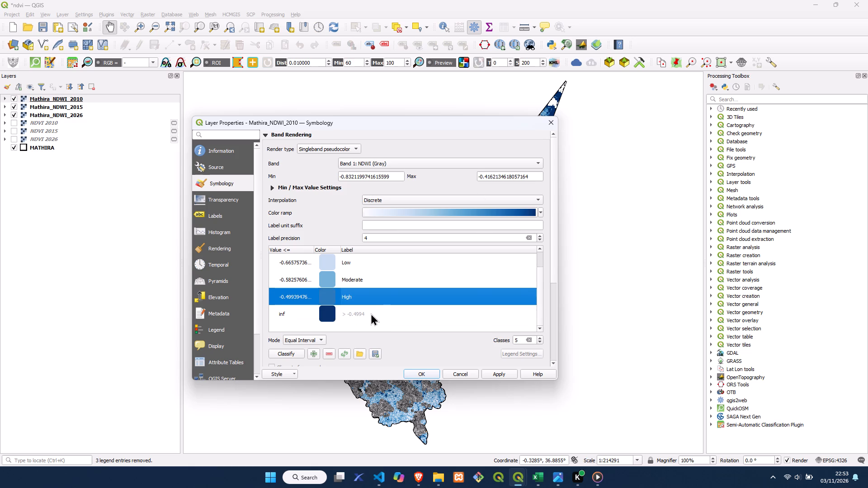
double_click(371, 313)
key(BackSpace)
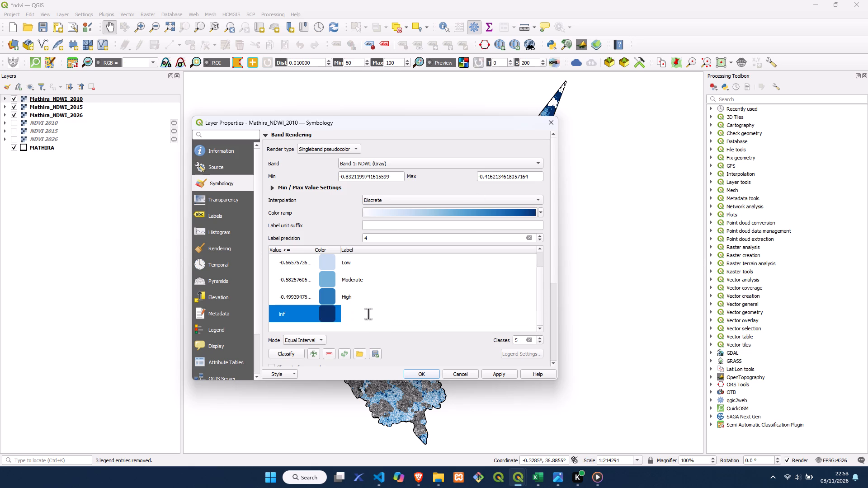
text(ery)
key(space)
text(if)
key(BackSpace)
text(gh)
click(498, 374)
click(421, 368)
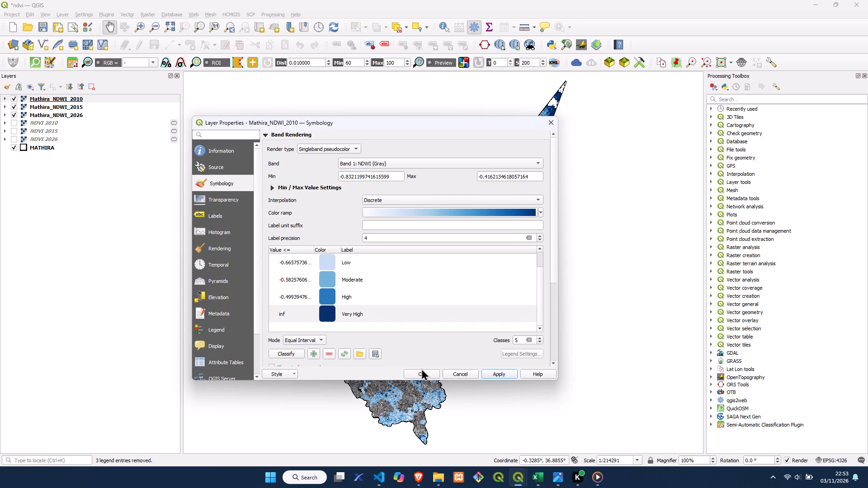
click(420, 372)
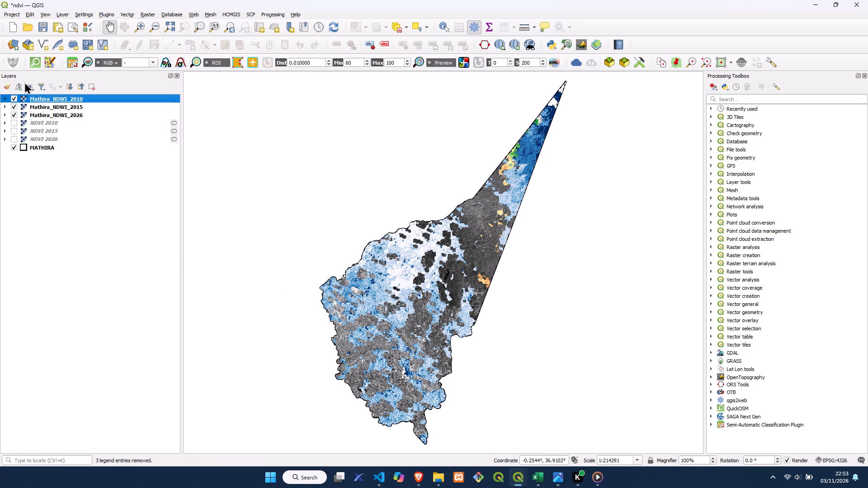
Style Mathira_NDWI_2015 as Singleband pseudocolor with Discrete interpolation and Equal Interval mode.
click(40, 105)
right_click(40, 105)
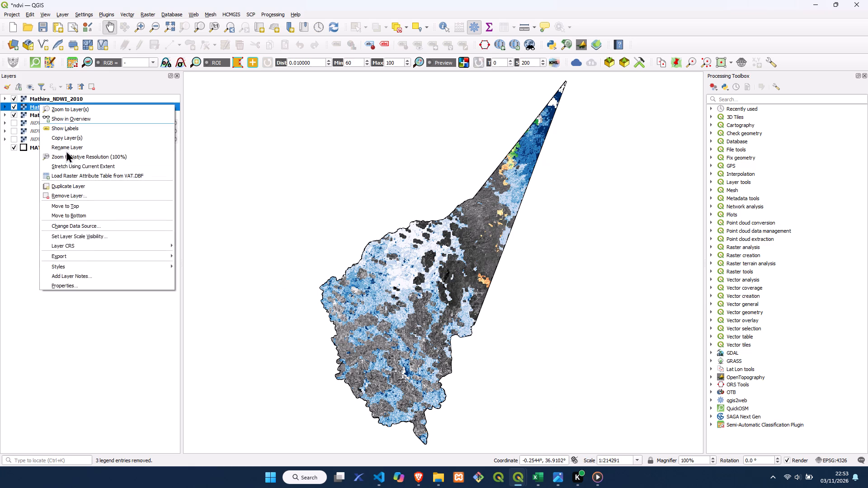
click(85, 281)
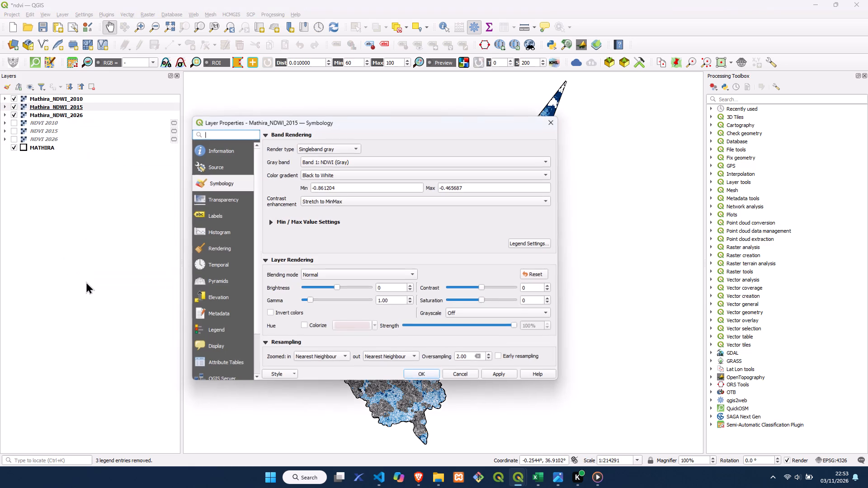
click(341, 145)
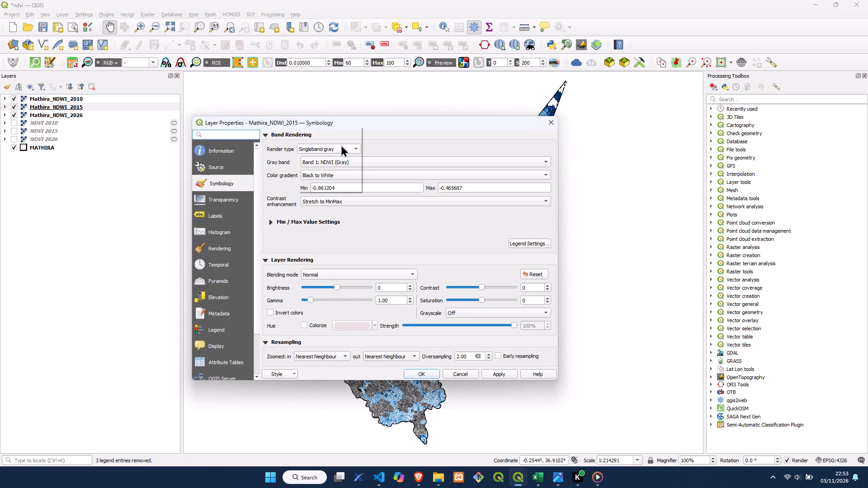
click(339, 159)
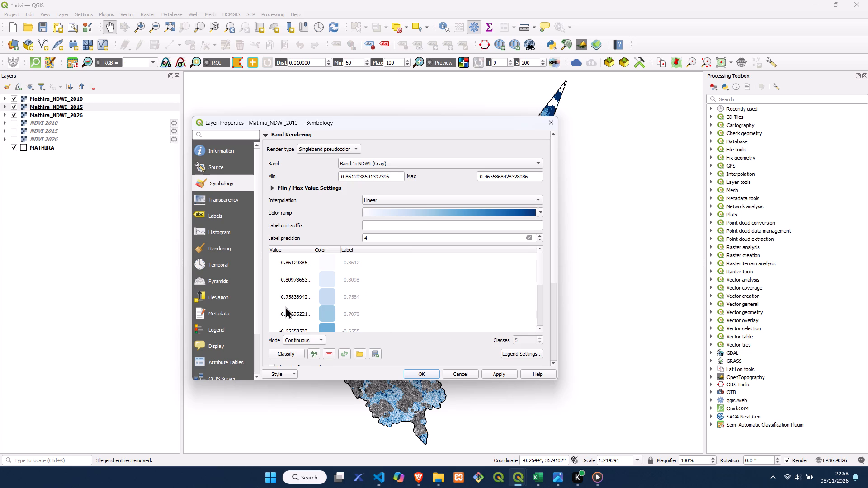
click(421, 202)
click(413, 190)
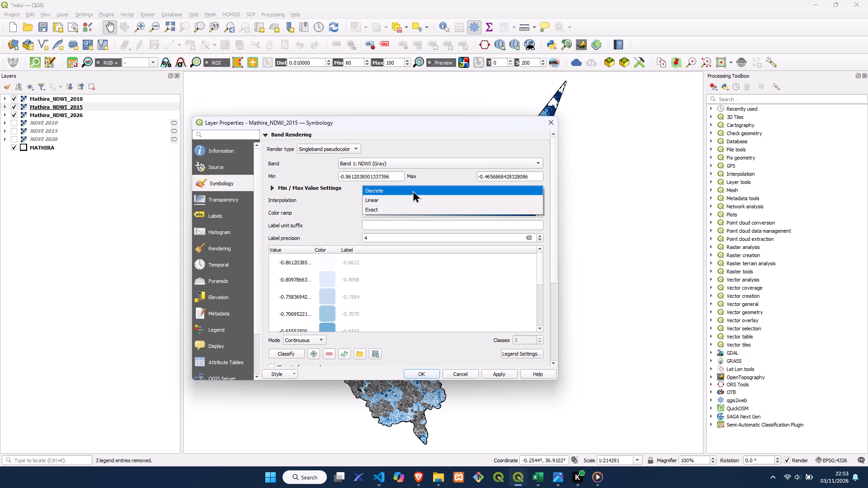
click(297, 337)
click(300, 348)
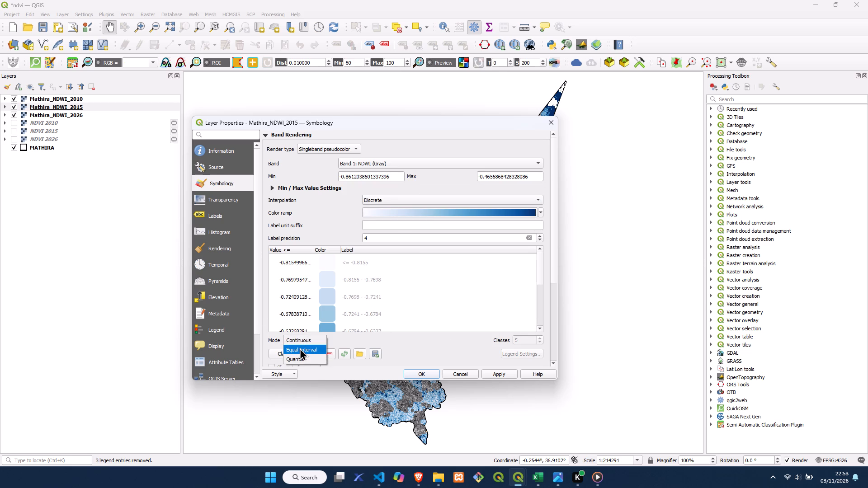
Label the first class of Mathira_NDWI_2015 Very Low and the second class Low.
click(362, 261)
click(362, 261)
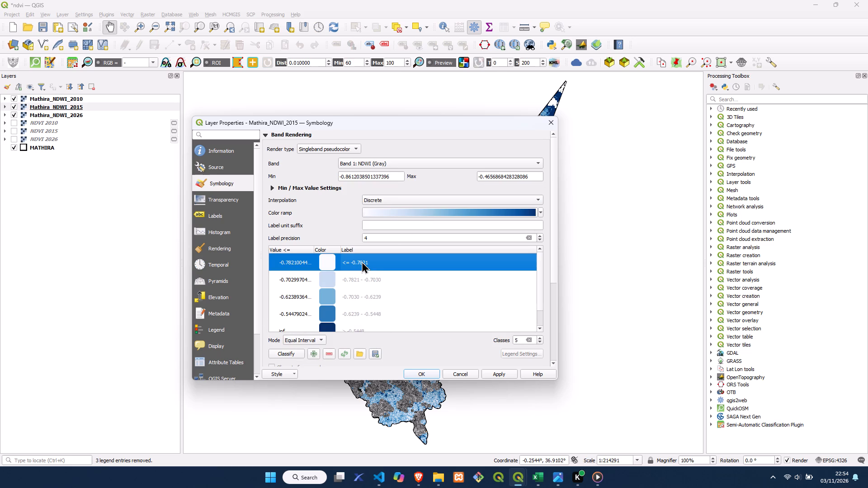
double_click(369, 262)
key(BackSpace)
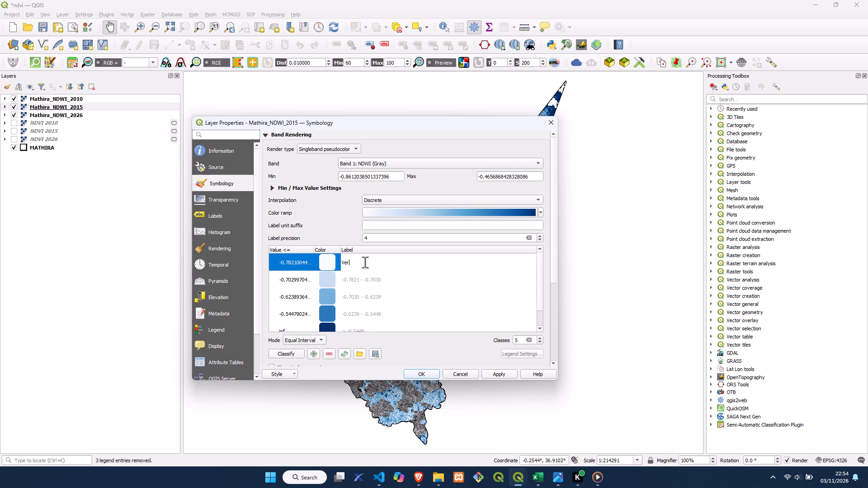
text(ow)
double_click(373, 279)
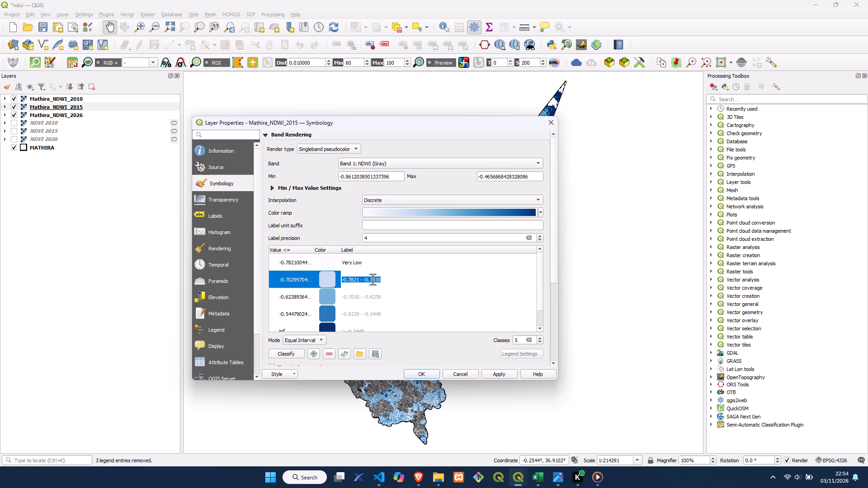
key(BackSpace)
Label the third class of Mathira_NDWI_2015 Moderate and the fourth class High.
double_click(345, 292)
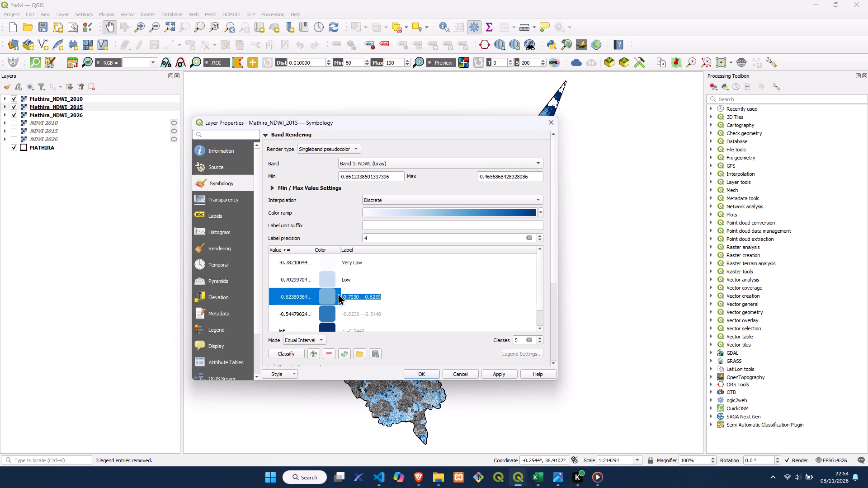
key(BackSpace)
text(oderate)
double_click(375, 310)
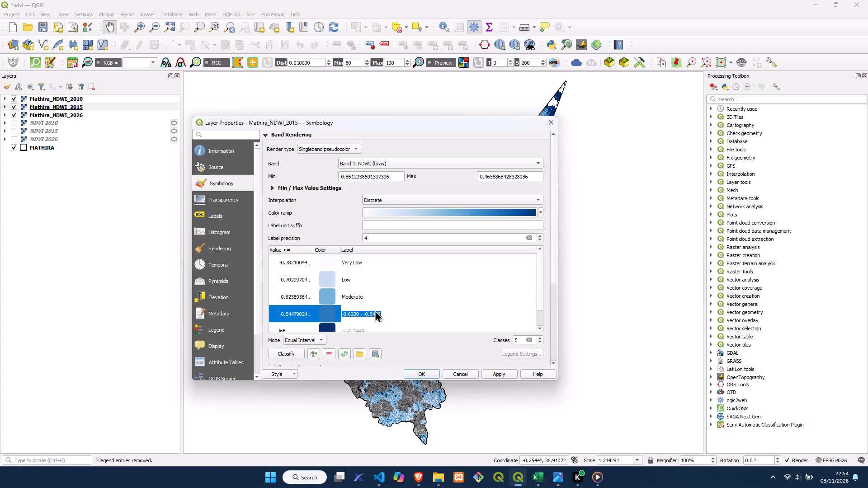
key(BackSpace)
text(igh)
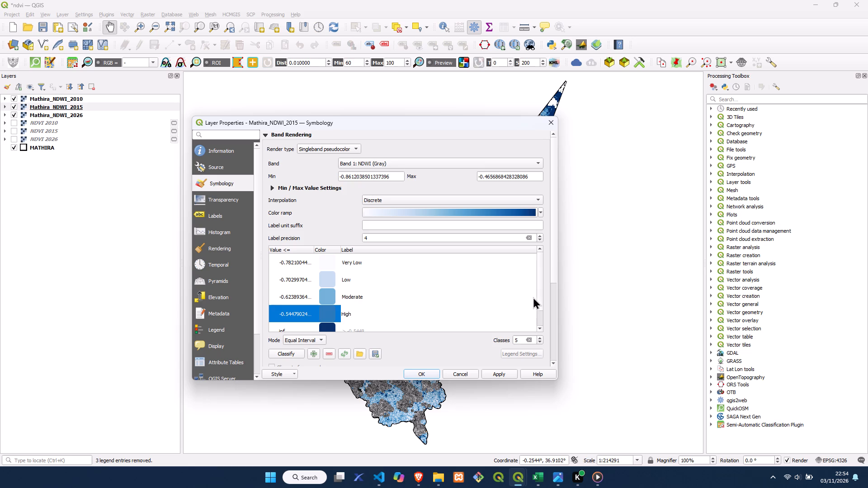
Label the last class of Mathira_NDWI_2015 Very High, apply the symbology and close the layer properties.
drag(539, 291, 535, 308)
double_click(357, 314)
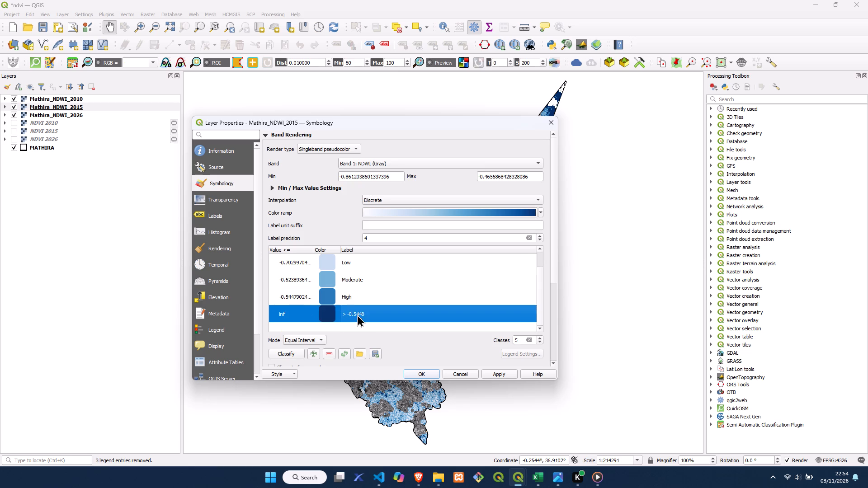
key(BackSpace)
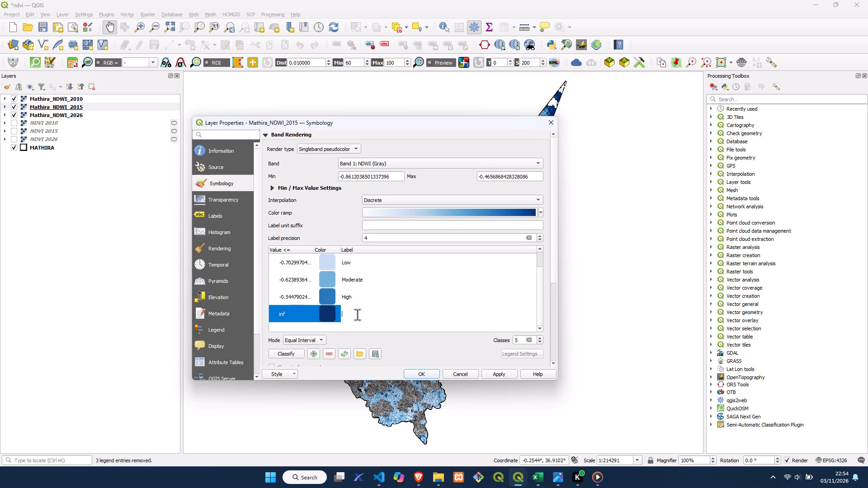
text(ERY)
key(space)
key(h)
key(BackSpace)
key(h)
text(igh)
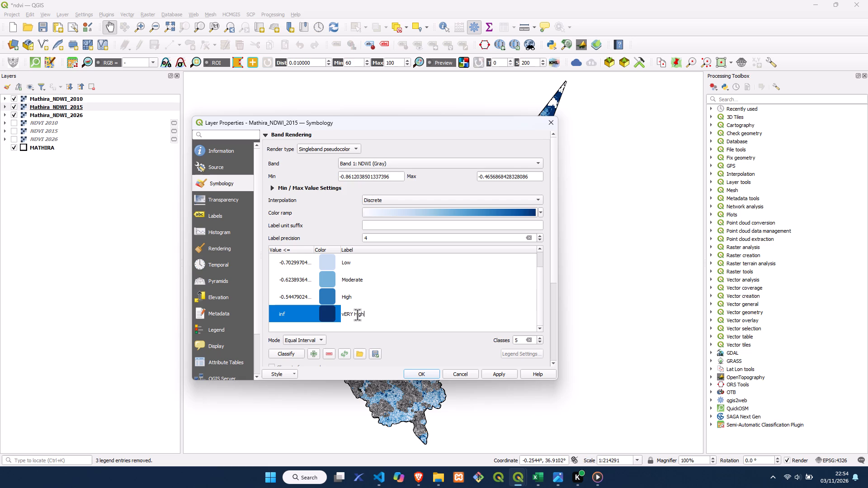
click(353, 314)
key(BackSpace)
key(BackSpace)
key(BackSpace)
key(BackSpace)
key(v)
text(ery)
click(501, 372)
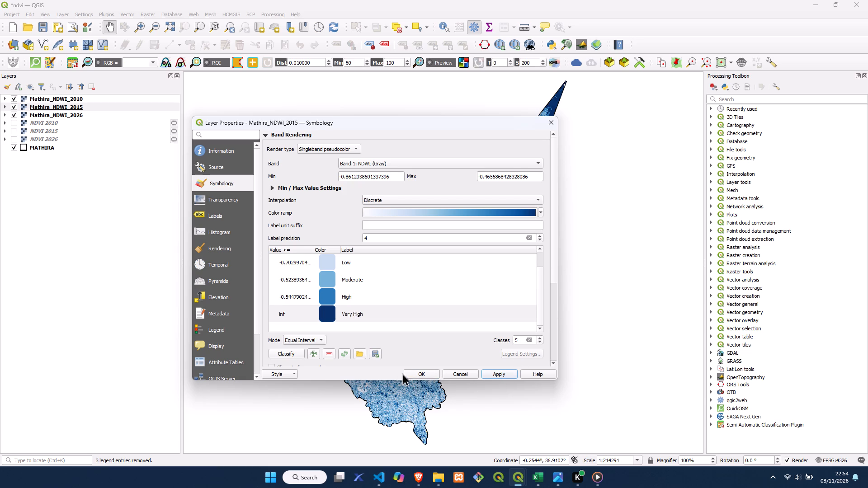
click(414, 374)
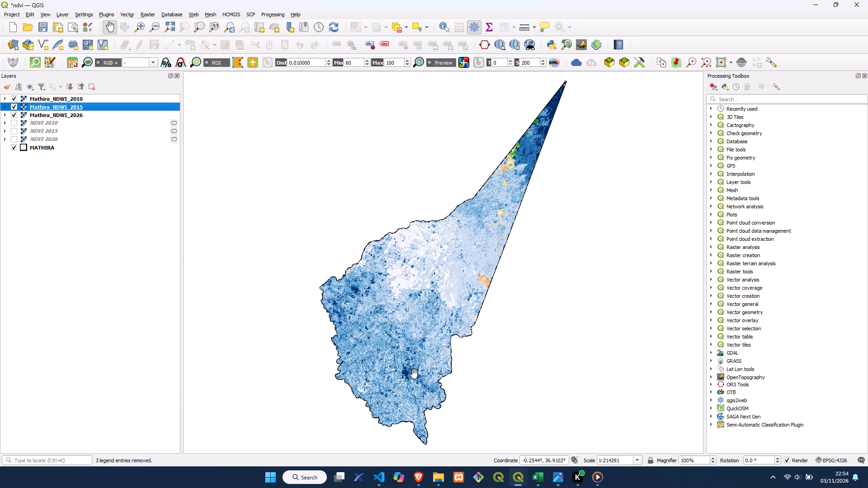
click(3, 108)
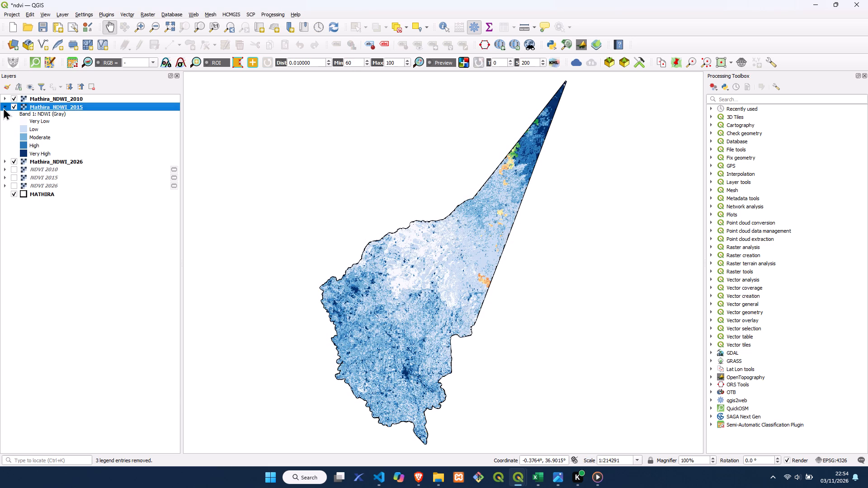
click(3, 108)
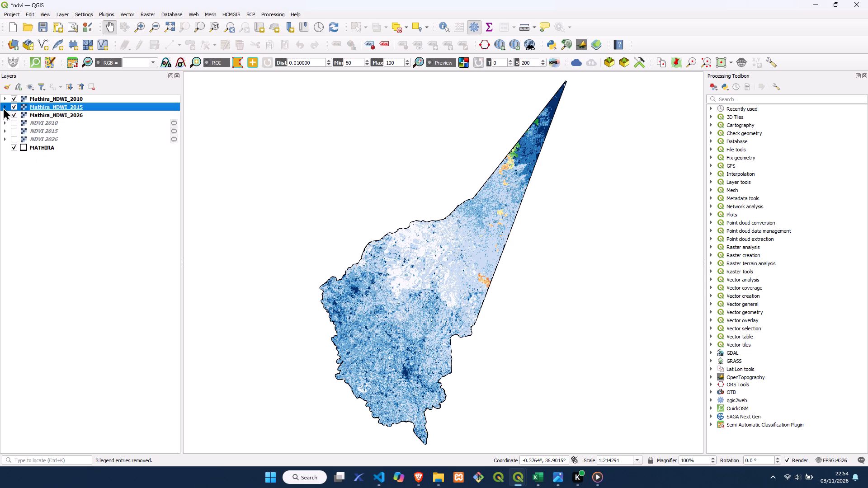
Style Mathira_NDWI_2026 with Discrete interpolation and the white-to-dark-blue color ramp, classified in Equal Interval mode.
click(5, 114)
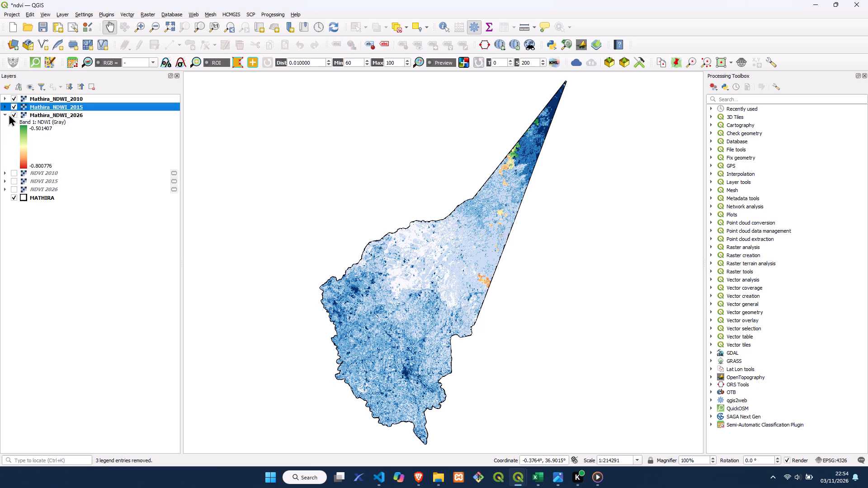
click(33, 115)
right_click(34, 115)
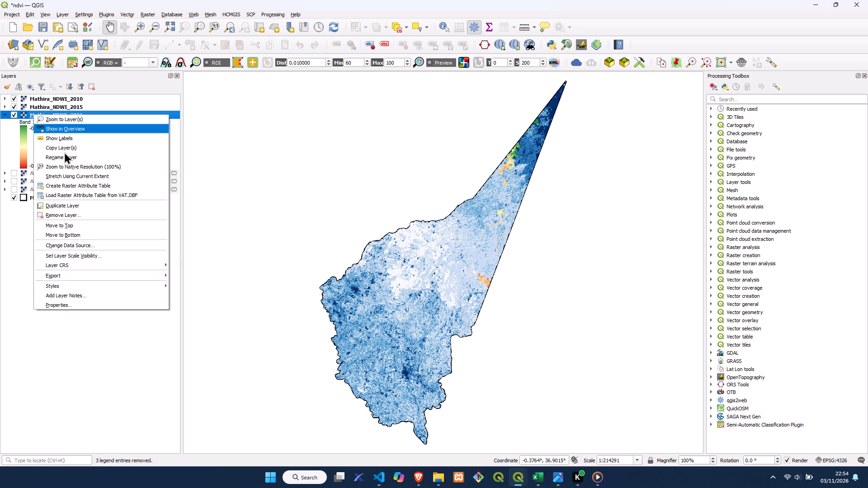
click(75, 304)
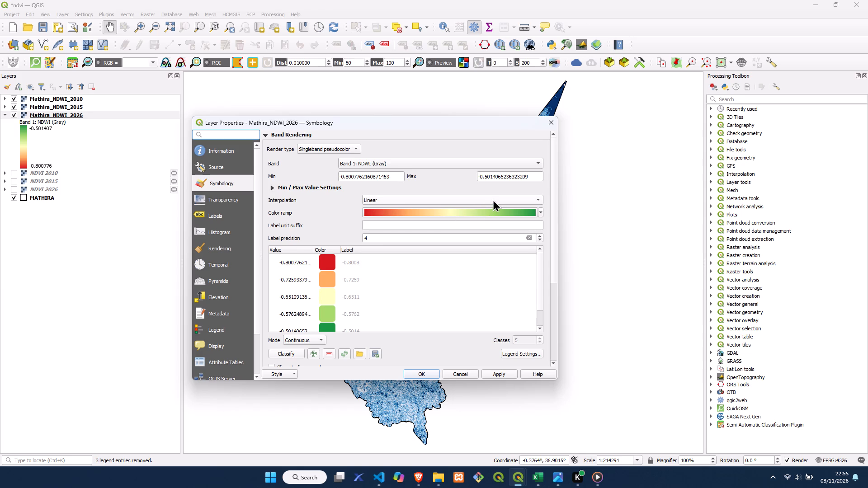
click(493, 199)
click(472, 192)
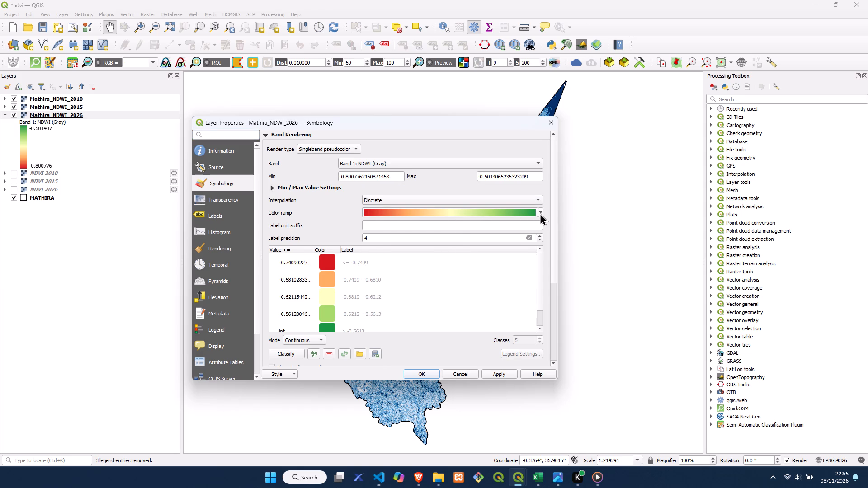
click(540, 213)
click(423, 230)
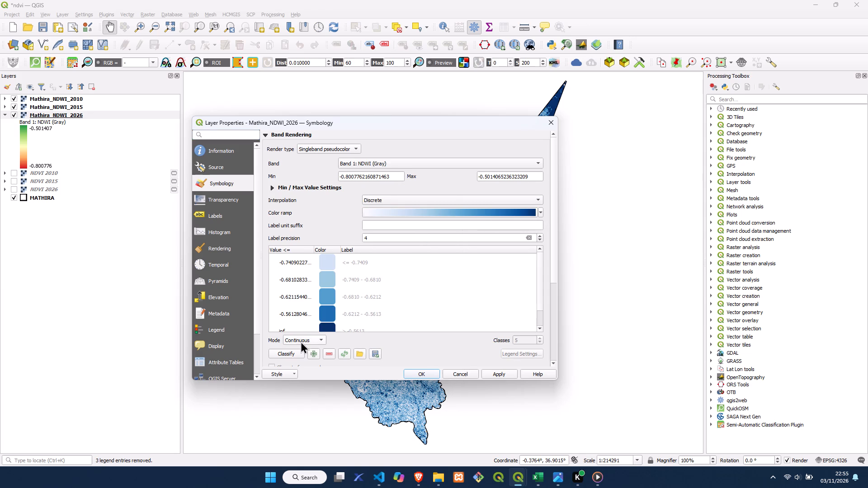
click(301, 341)
click(300, 347)
click(292, 351)
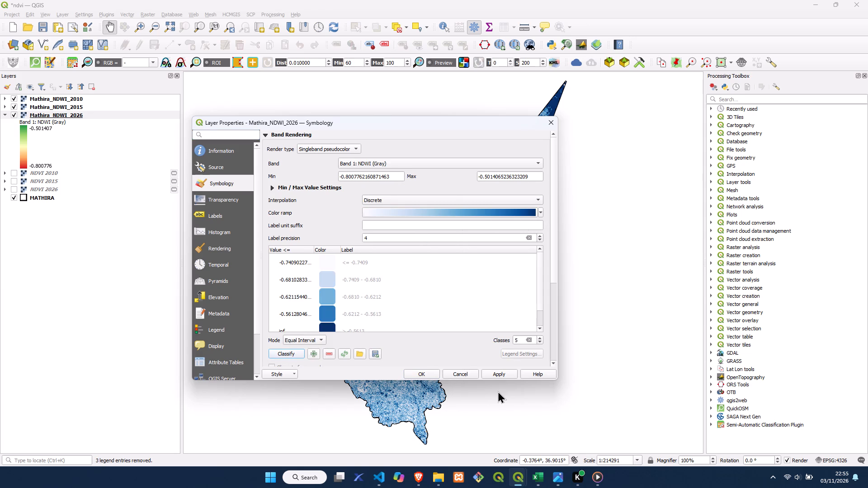
Label the first class of Mathira_NDWI_2026 Ver Low and the second class Low.
double_click(365, 260)
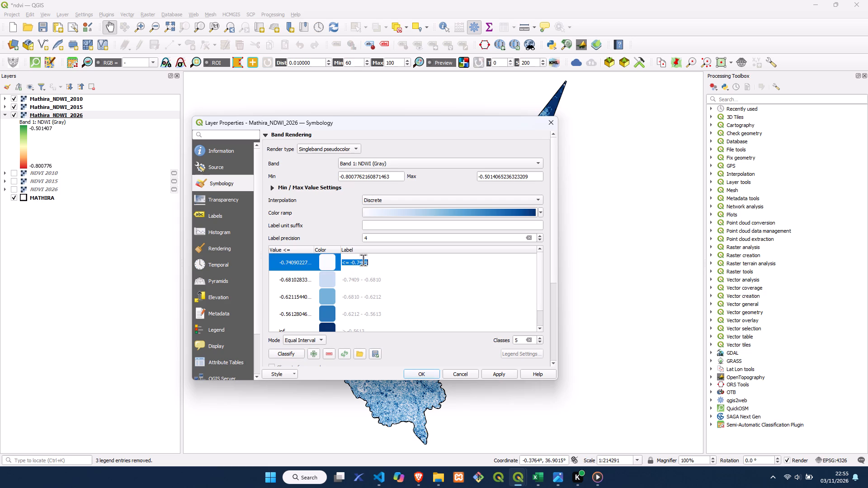
key(BackSpace)
key(v)
key(BackSpace)
key(v)
key(BackSpace)
key(v)
double_click(373, 275)
key(BackSpace)
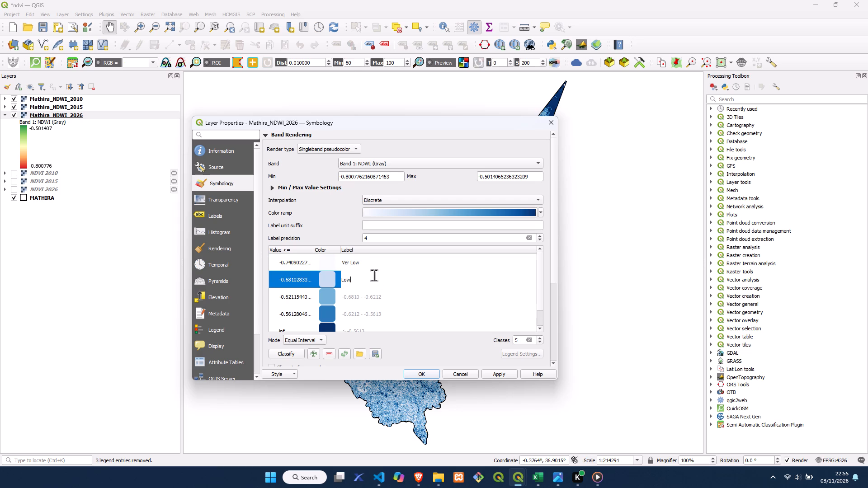
Label the third class of Mathira_NDWI_2026 Moderate and the fourth class High.
double_click(377, 292)
key(BackSpace)
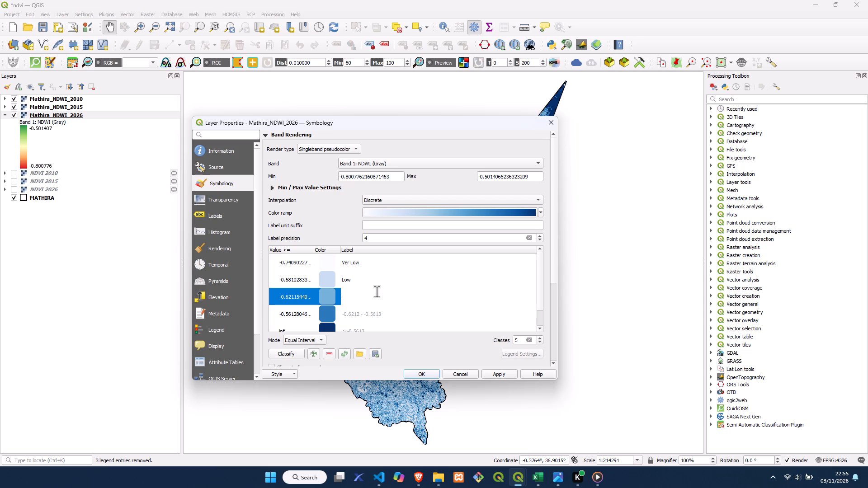
key(bracketright)
key(BackSpace)
key(BackSpace)
text(oderate)
double_click(370, 312)
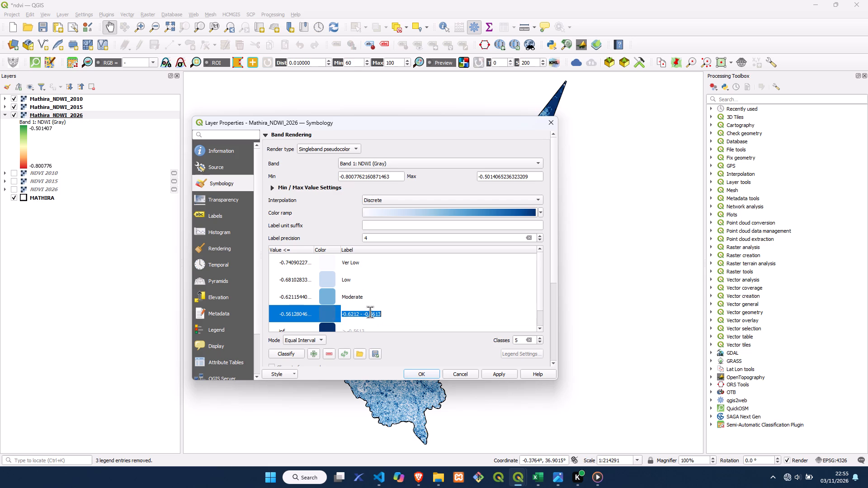
key(BackSpace)
text(igh)
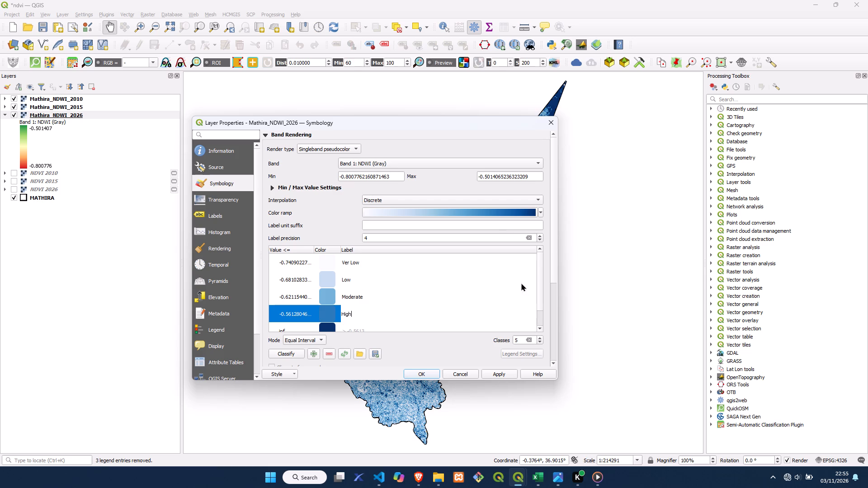
Label the last class of Mathira_NDWI_2026 Very High.
drag(539, 279, 533, 298)
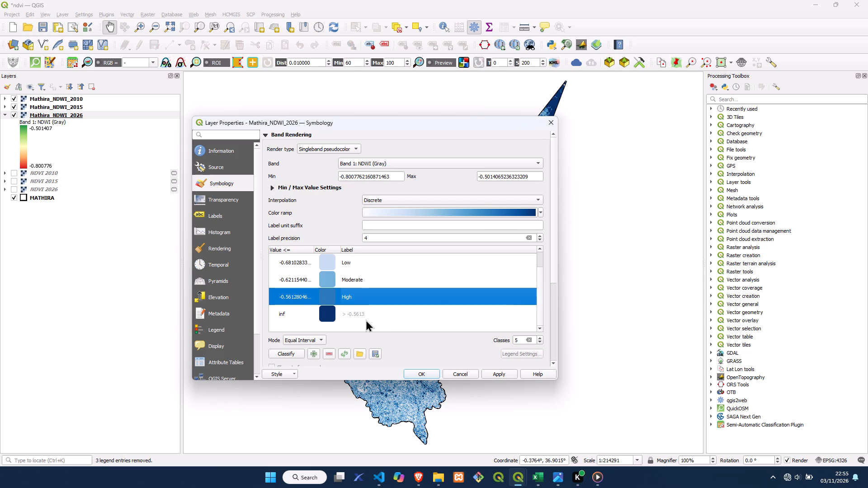
double_click(362, 315)
key(BackSpace)
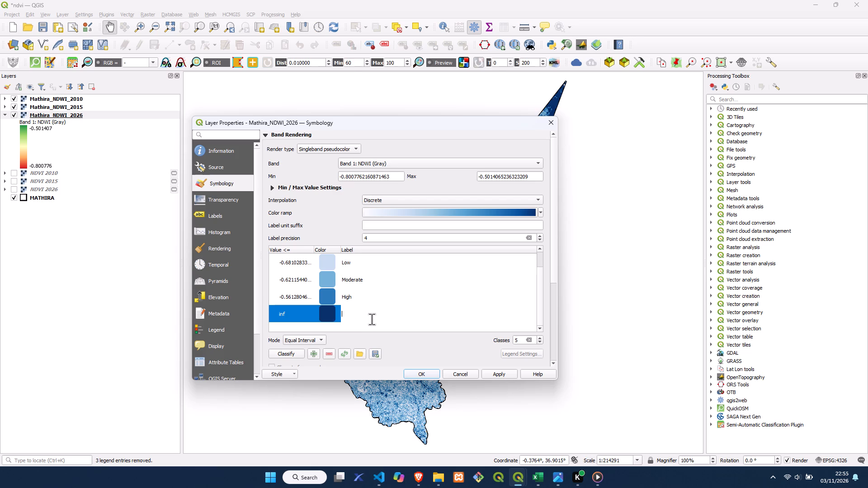
key(v)
text(ery)
key(space)
key(h)
text(igh)
Apply the class styling and labels to Mathira_NDWI_2026 and collapse its legend in the layer tree.
click(497, 375)
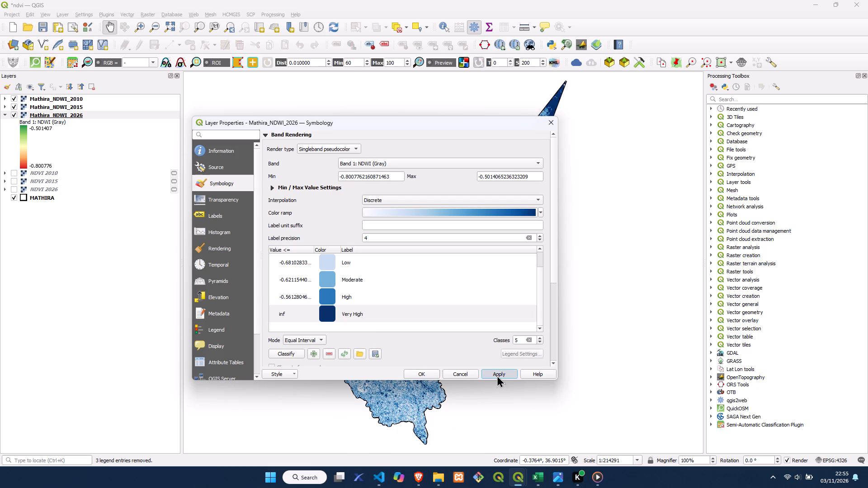
click(425, 371)
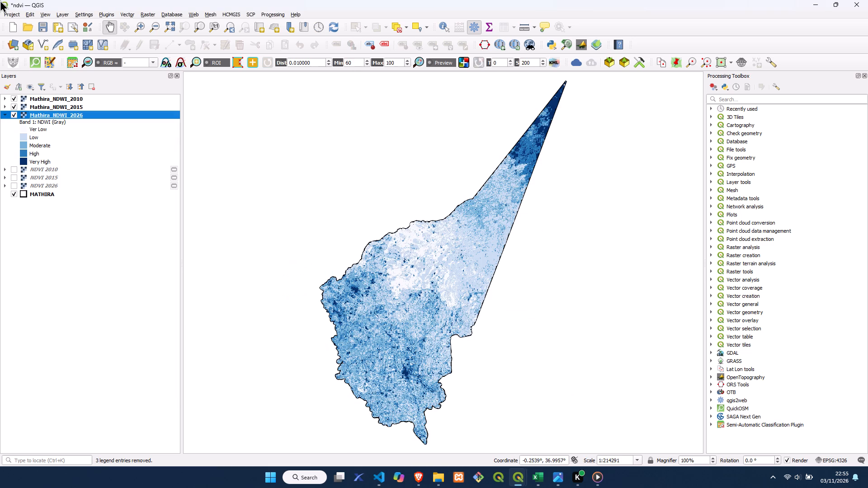
click(6, 114)
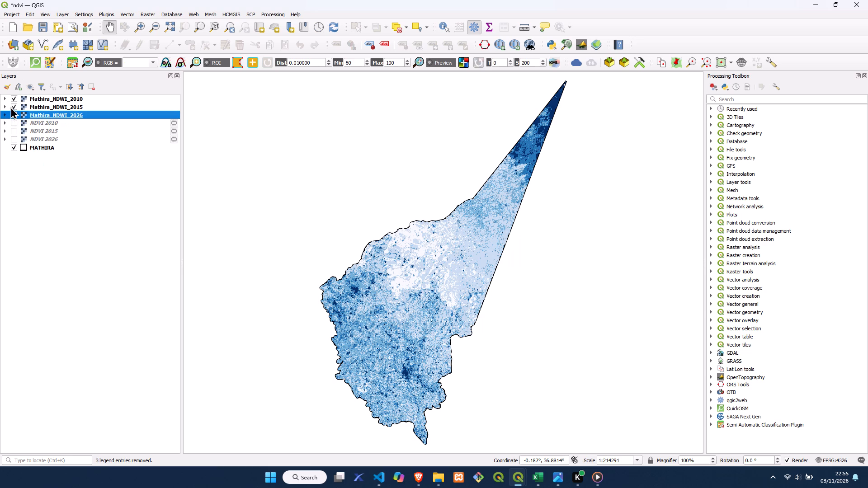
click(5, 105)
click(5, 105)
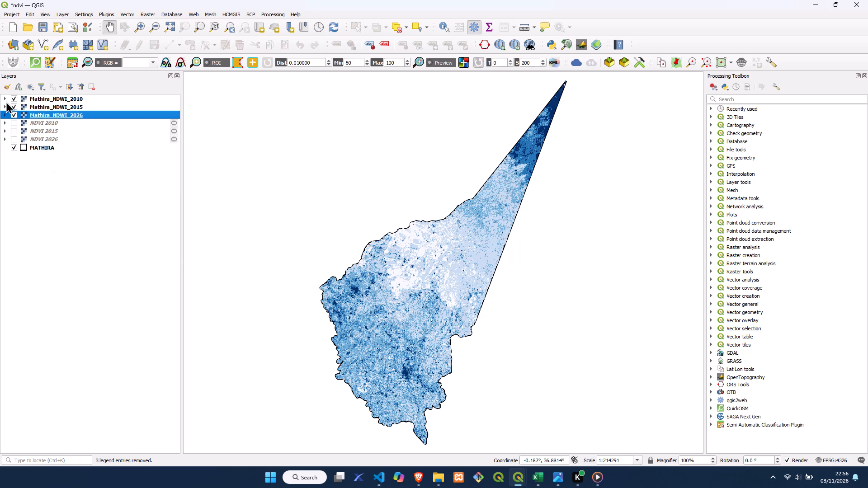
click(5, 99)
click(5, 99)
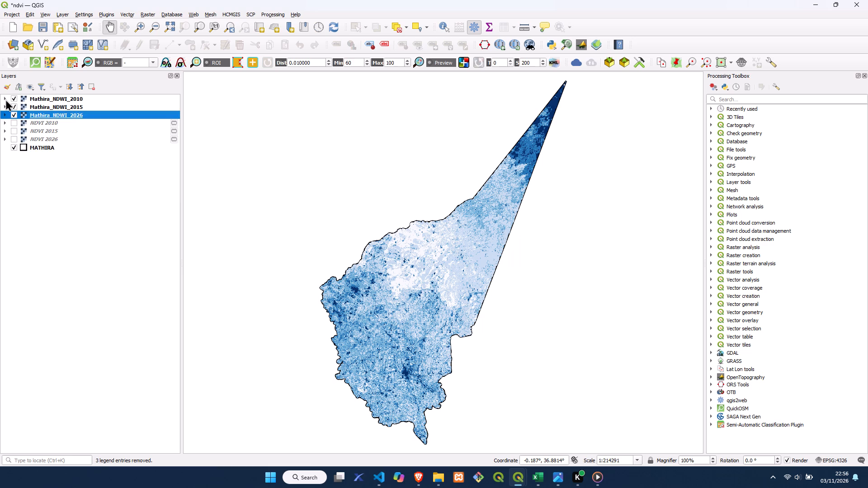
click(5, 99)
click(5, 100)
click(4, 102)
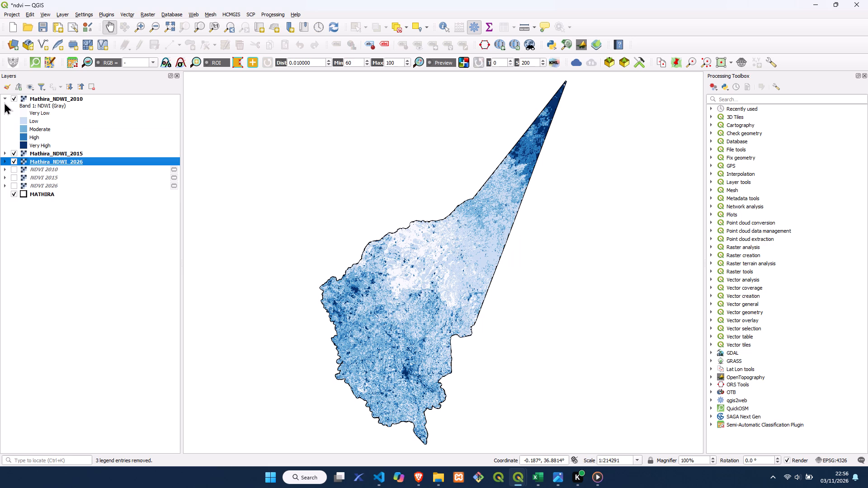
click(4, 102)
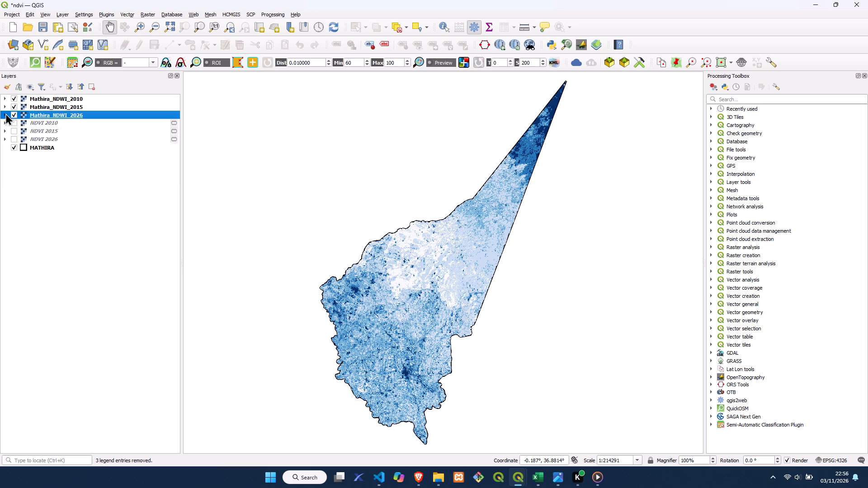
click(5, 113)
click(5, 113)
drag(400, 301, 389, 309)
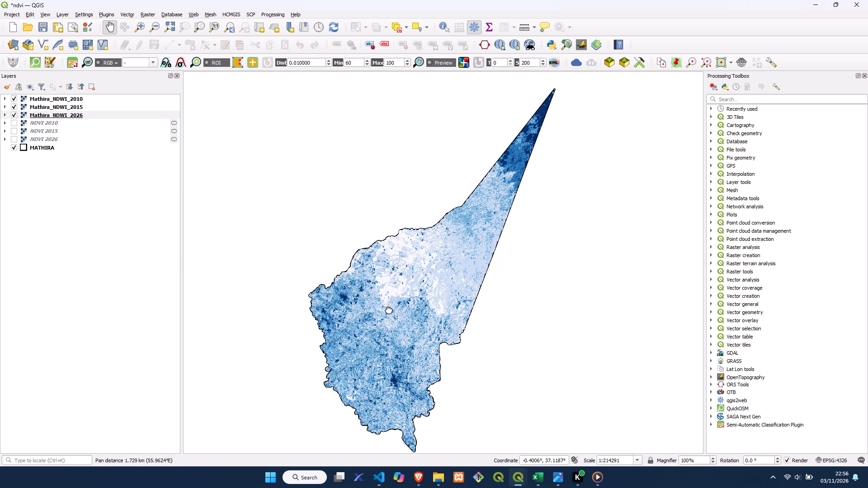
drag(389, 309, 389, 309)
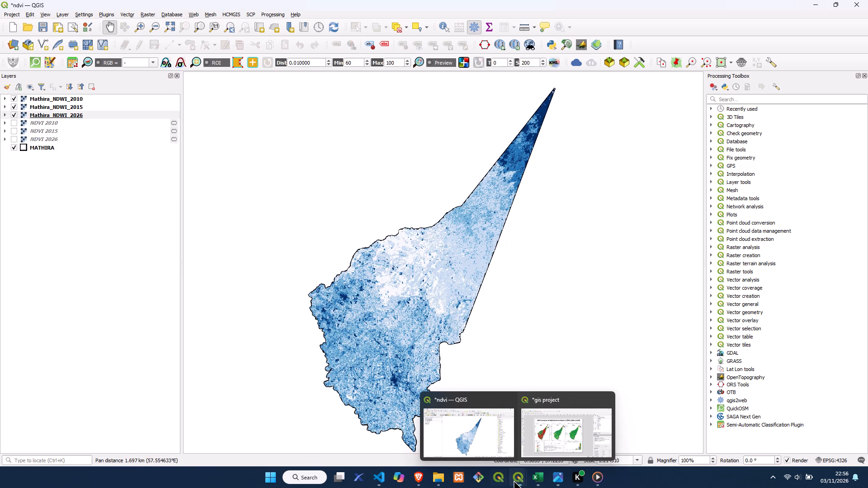
Switch to the gis project layout, unlock the Map 3 item, refresh the view and select Map 3.
click(533, 447)
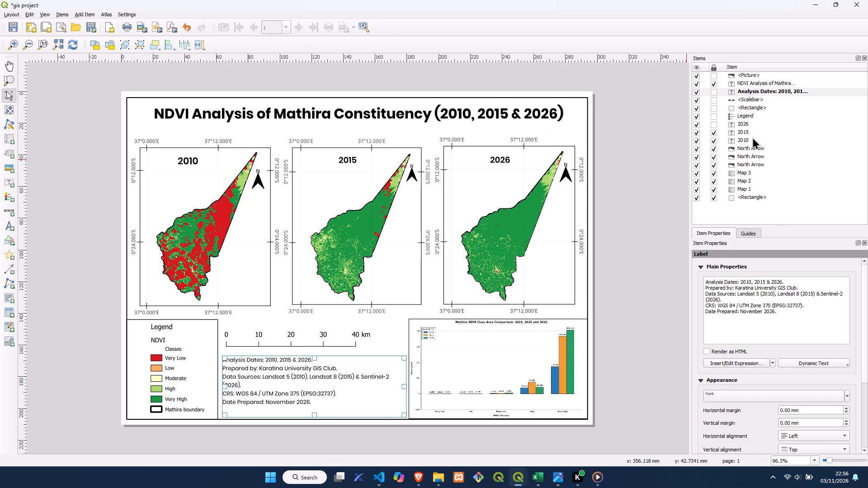
click(738, 173)
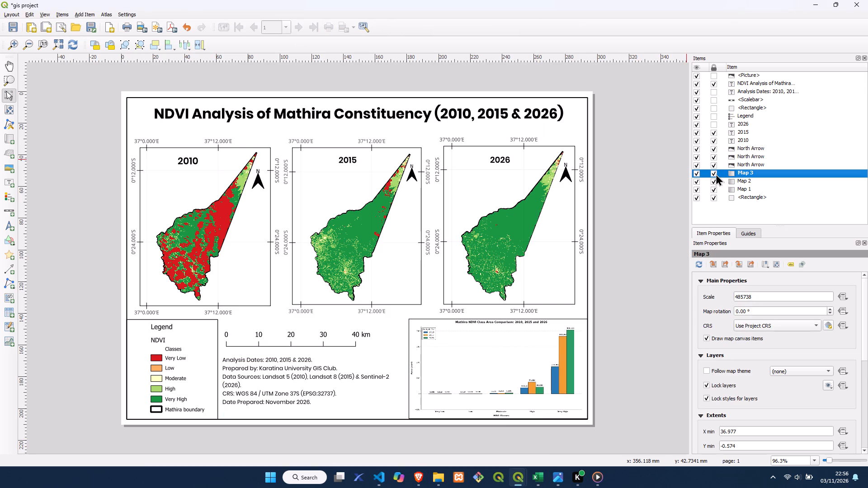
click(716, 174)
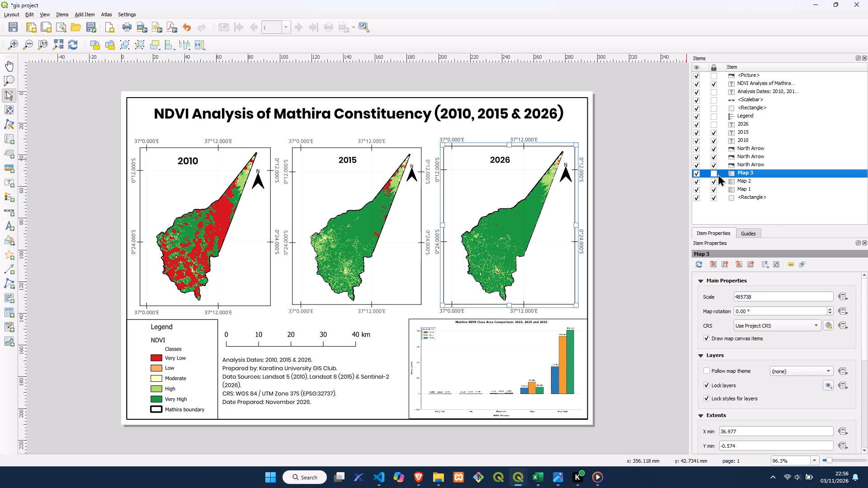
click(71, 42)
click(770, 173)
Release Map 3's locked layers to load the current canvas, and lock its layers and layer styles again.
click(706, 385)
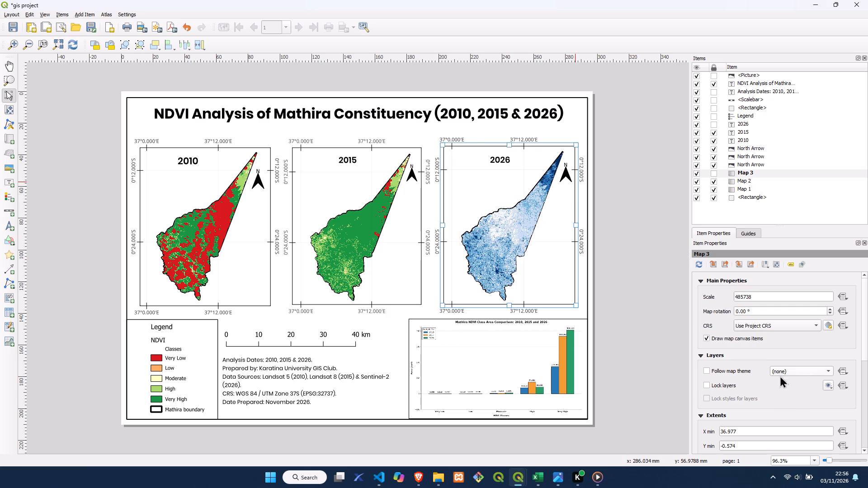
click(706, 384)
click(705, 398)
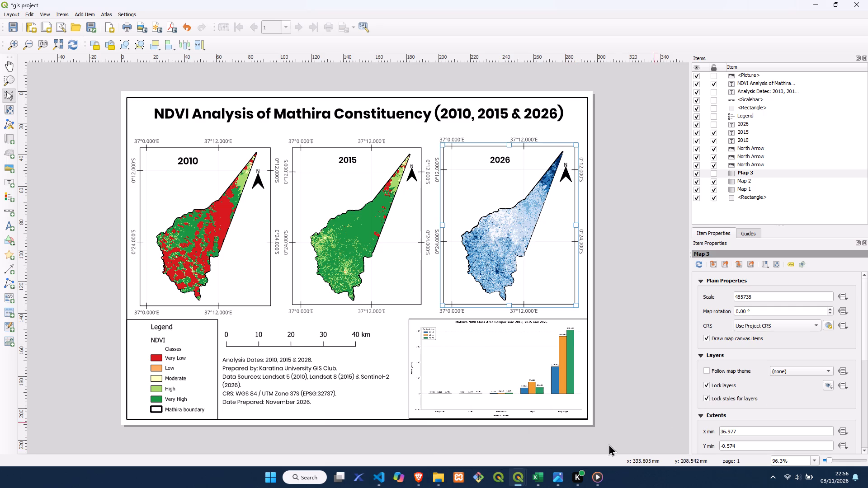
In the main ndvi project window, hide Mathira_NDWI_2010 and Mathira_NDWI_2015, keeping only the 2026 NDWI raster visible.
click(481, 446)
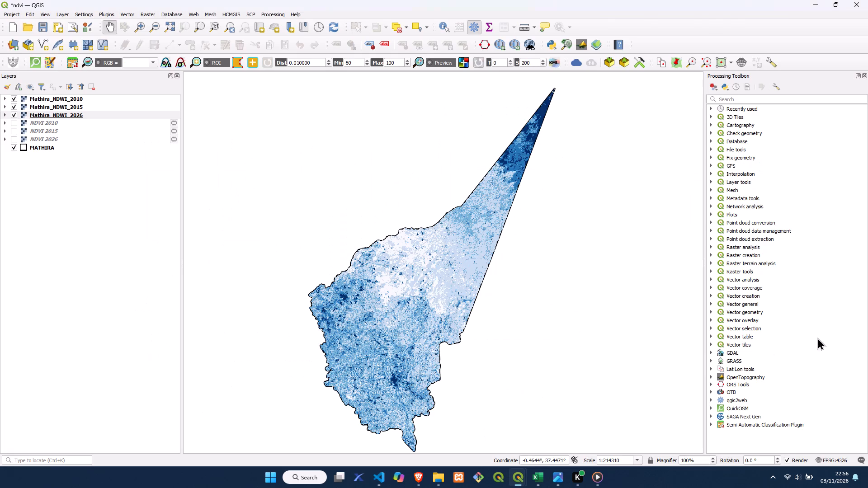
click(14, 96)
click(12, 103)
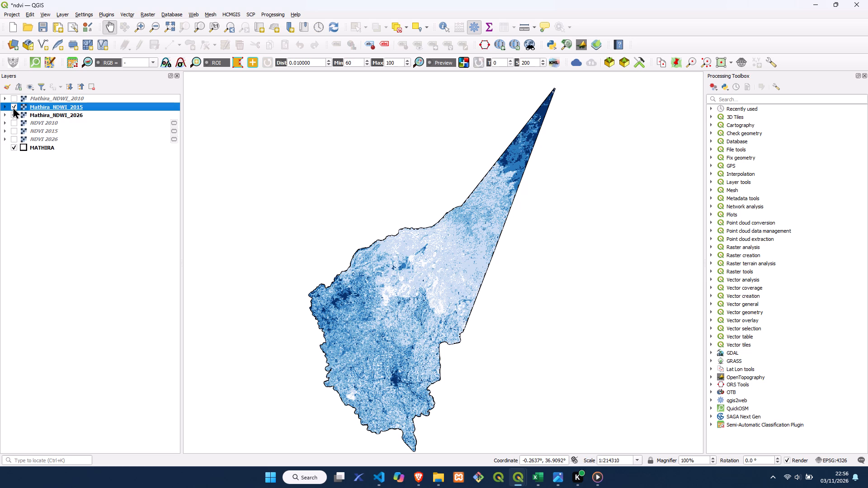
click(13, 107)
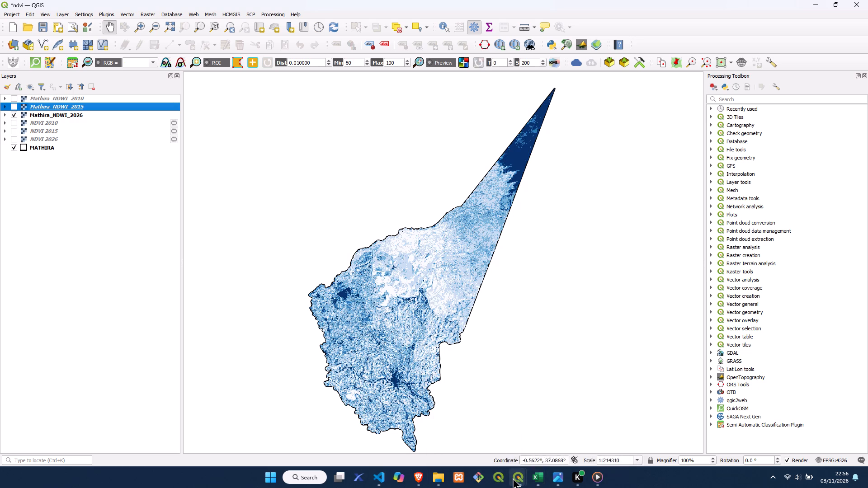
In the layout, update Map 3 to the 2026 NDWI raster, lock its layers and layer styles, and lock the item.
click(541, 445)
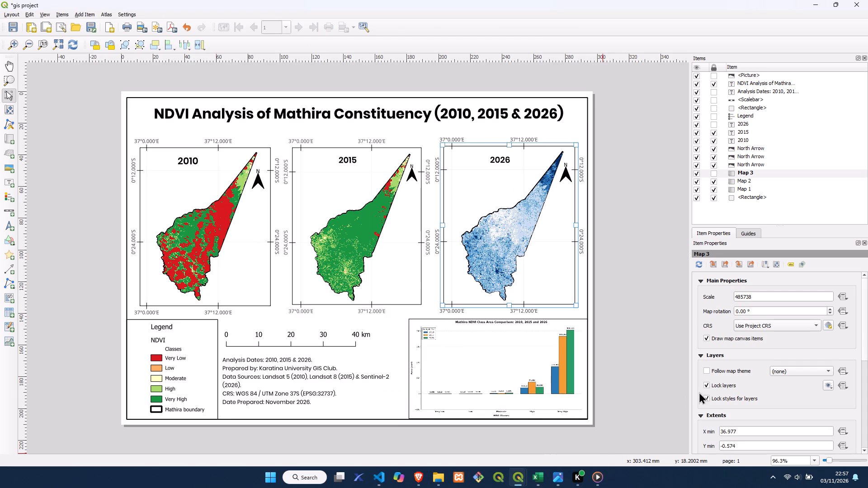
click(707, 383)
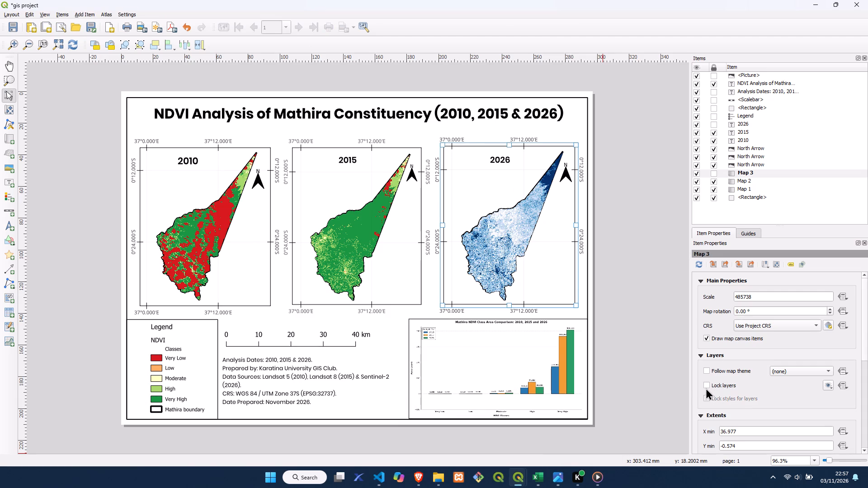
click(477, 448)
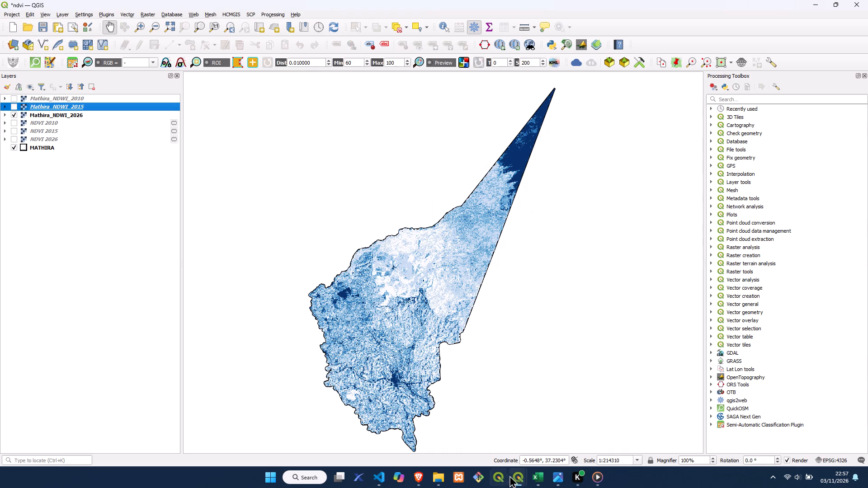
click(542, 448)
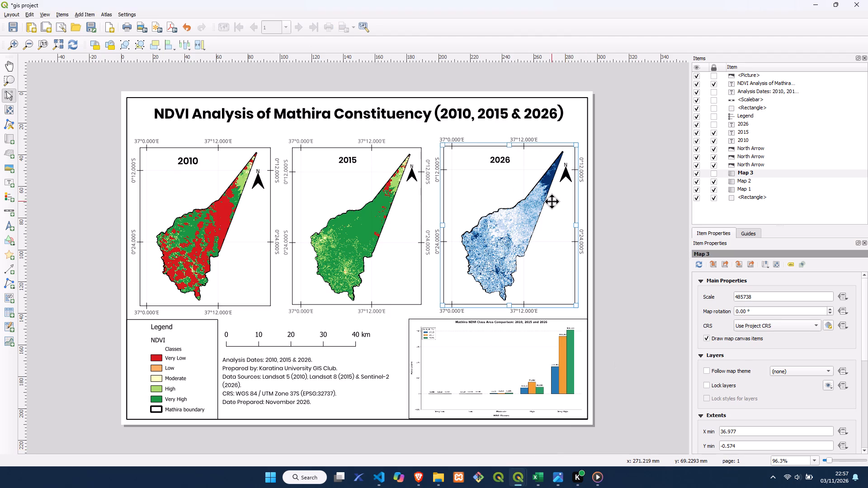
click(705, 385)
click(706, 396)
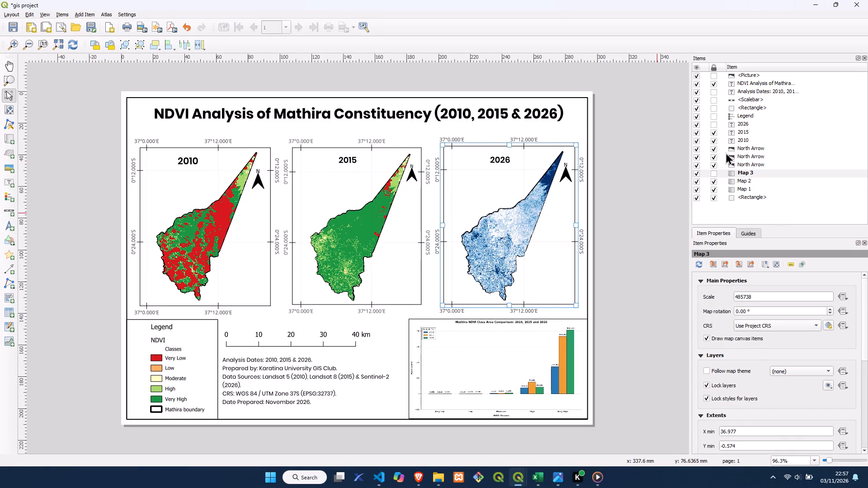
click(728, 180)
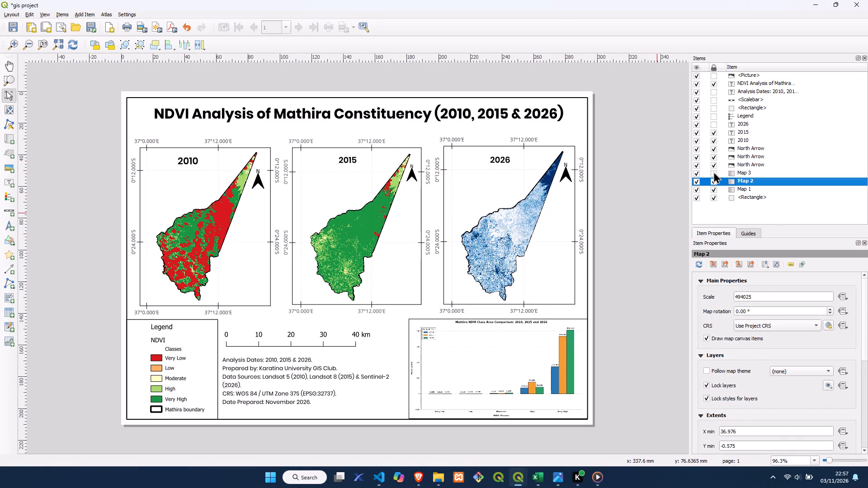
click(722, 171)
click(714, 172)
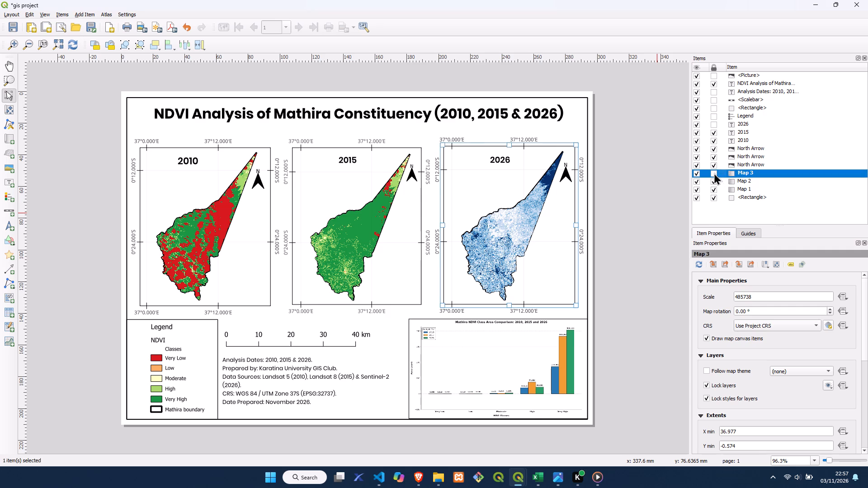
Unlock the Map 2 item and release its locked layers.
click(725, 181)
click(713, 182)
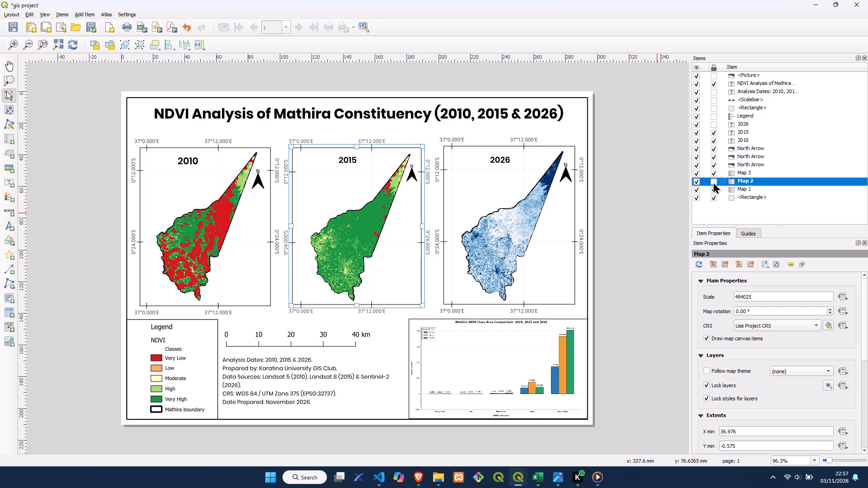
click(708, 386)
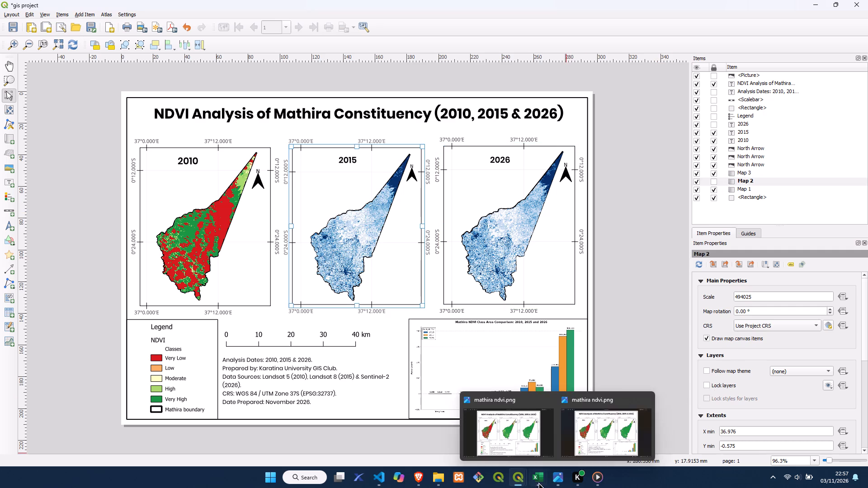
In the main ndvi project window, show Mathira_NDWI_2015 and hide Mathira_NDWI_2026.
click(474, 447)
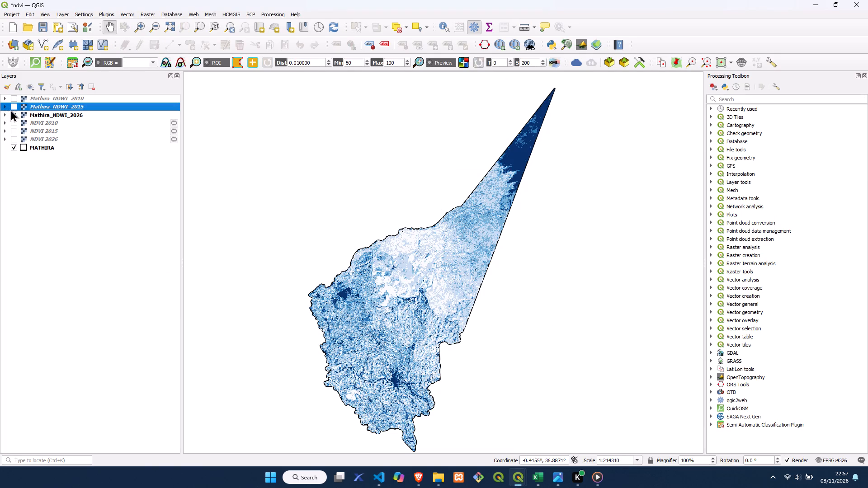
click(12, 106)
click(13, 113)
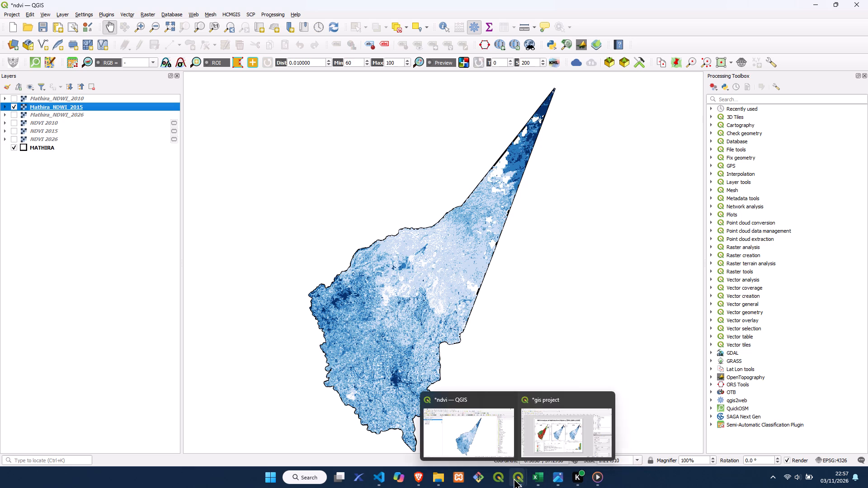
Refresh the layout with the 2015 NDWI raster in Map 2, lock its layers and layer styles, and lock the item.
click(535, 453)
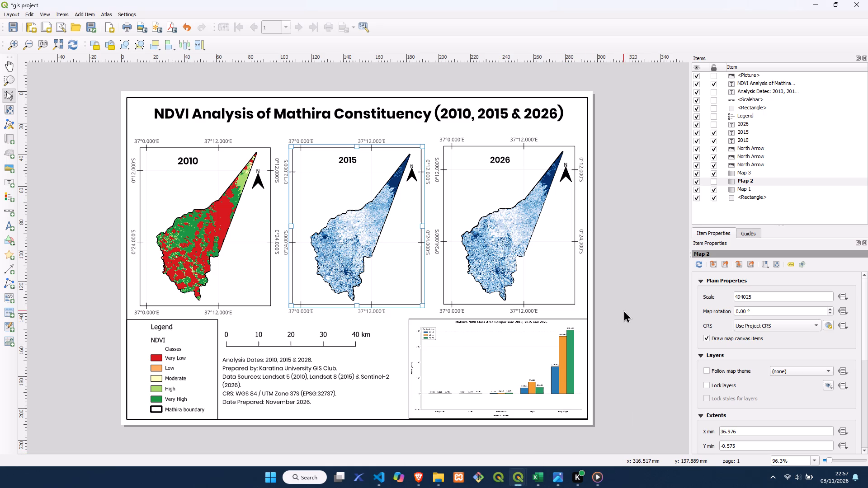
click(71, 45)
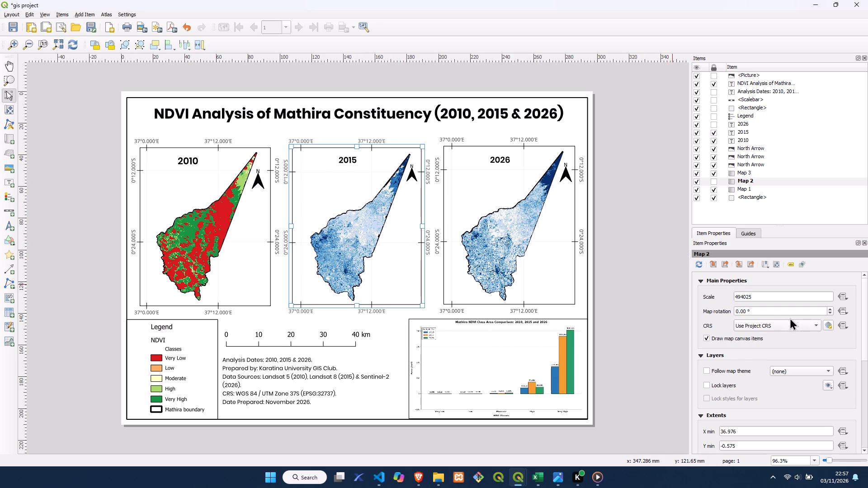
click(708, 384)
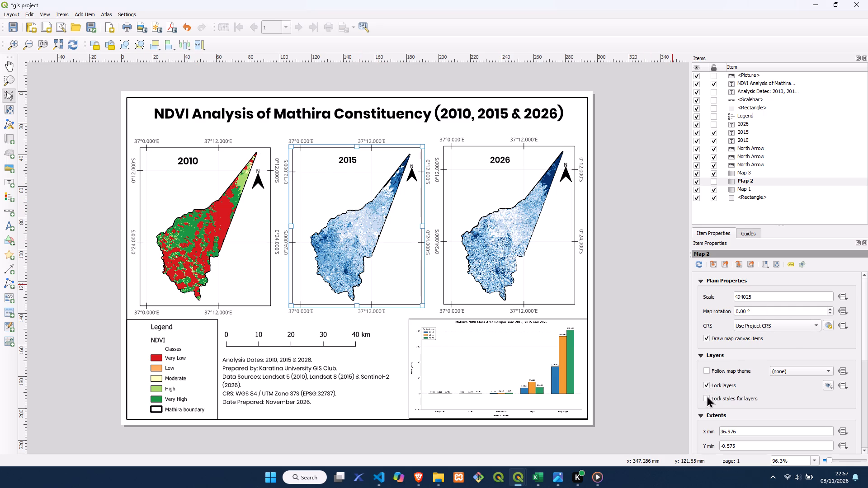
click(707, 396)
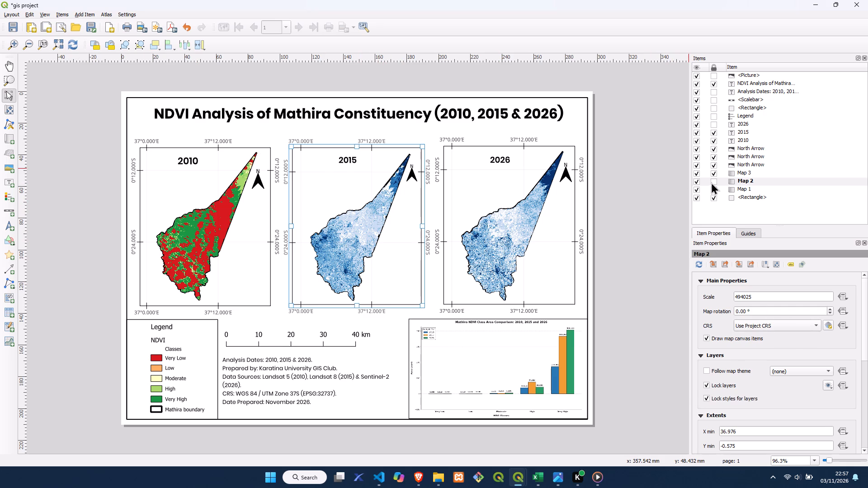
click(712, 182)
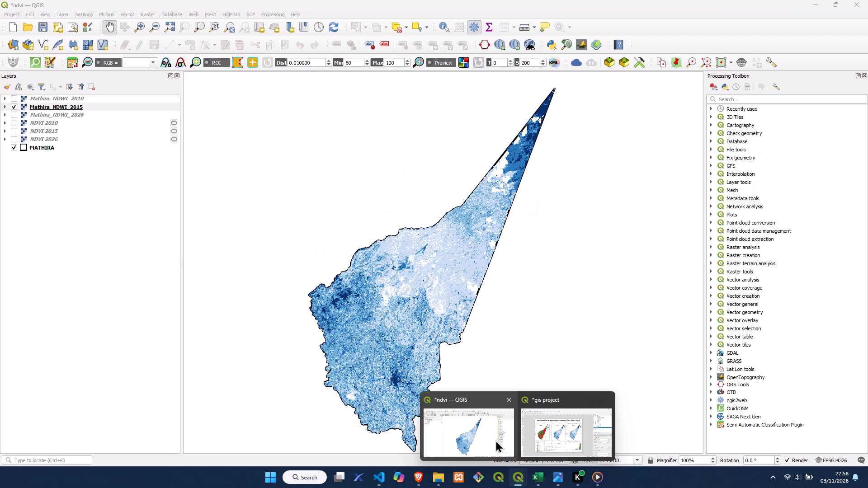
In the main ndvi project window, hide Mathira_NDWI_2015 and show Mathira_NDWI_2010.
click(495, 440)
click(17, 105)
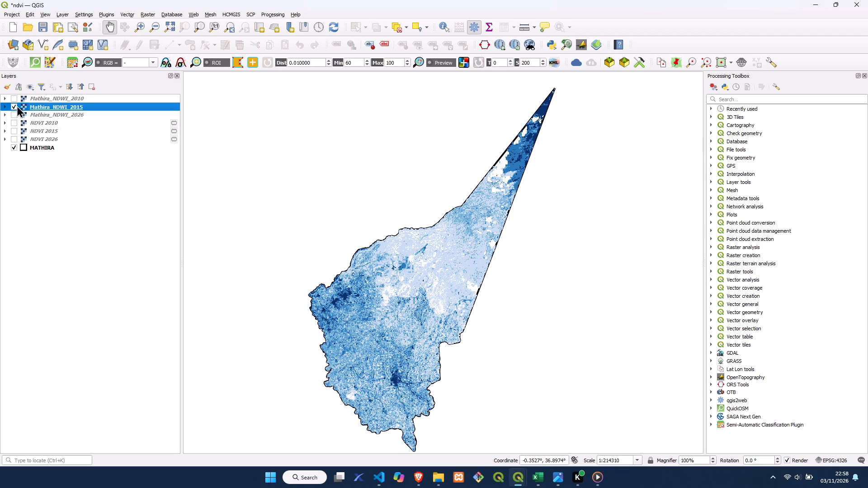
click(14, 98)
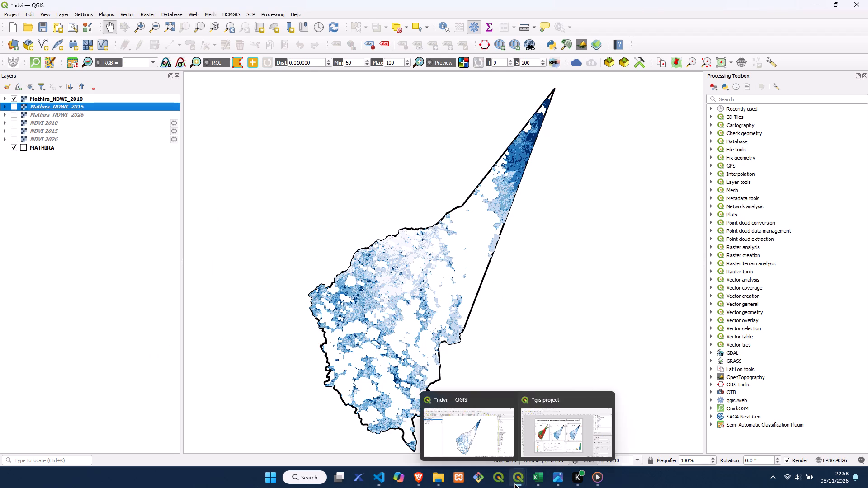
In the layout, unlock Map 1, refresh it with the 2010 NDWI raster, relock its layers and layer styles, and lock the item.
click(544, 437)
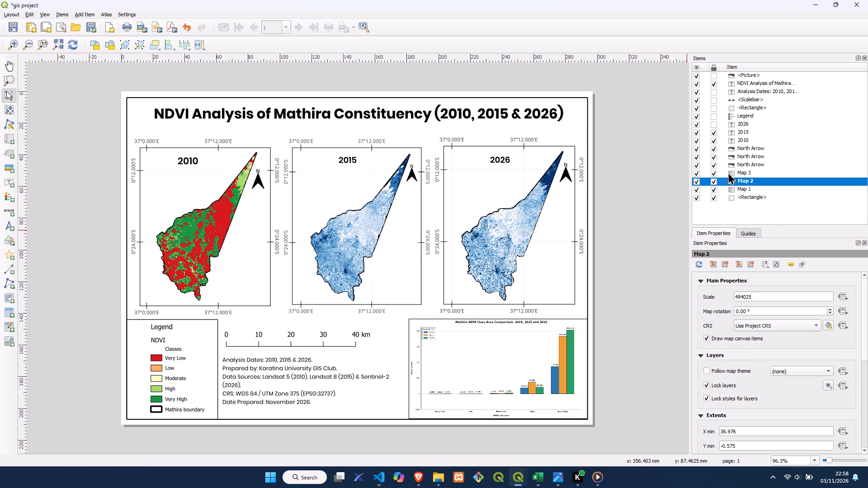
click(727, 189)
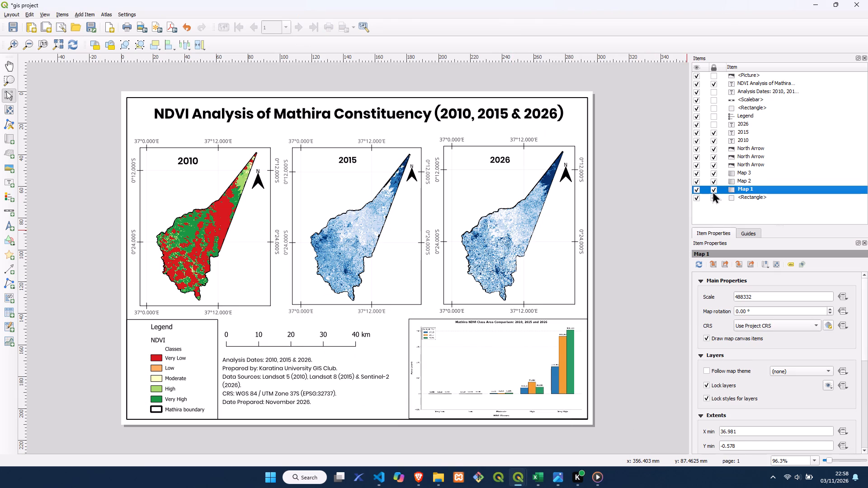
click(713, 188)
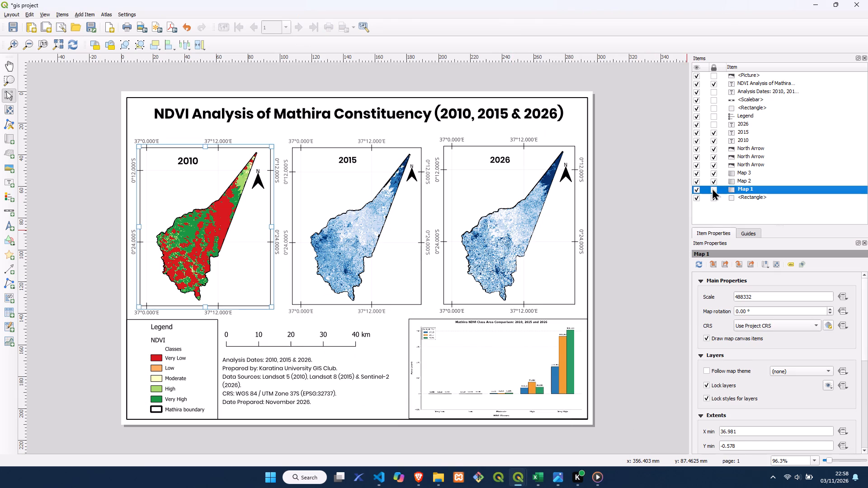
click(705, 384)
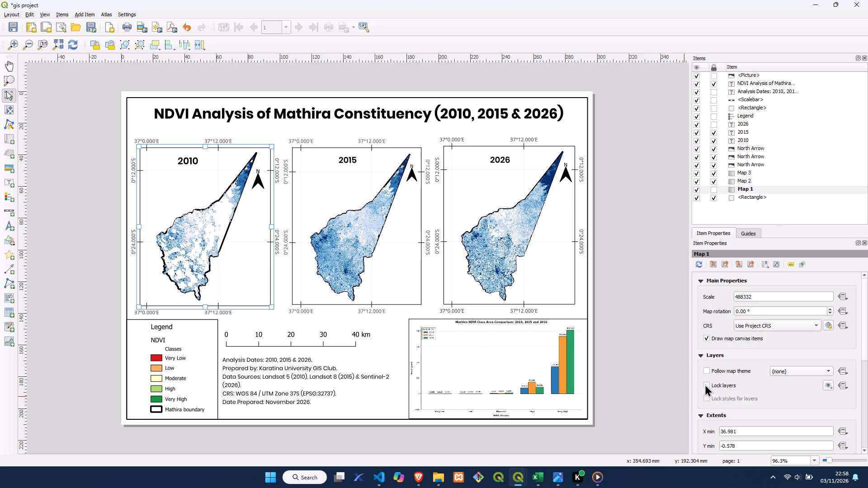
click(705, 384)
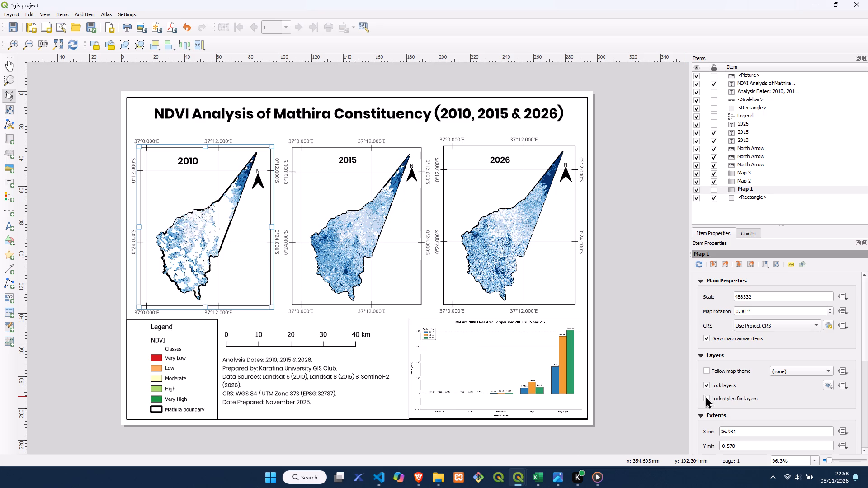
click(705, 396)
click(714, 185)
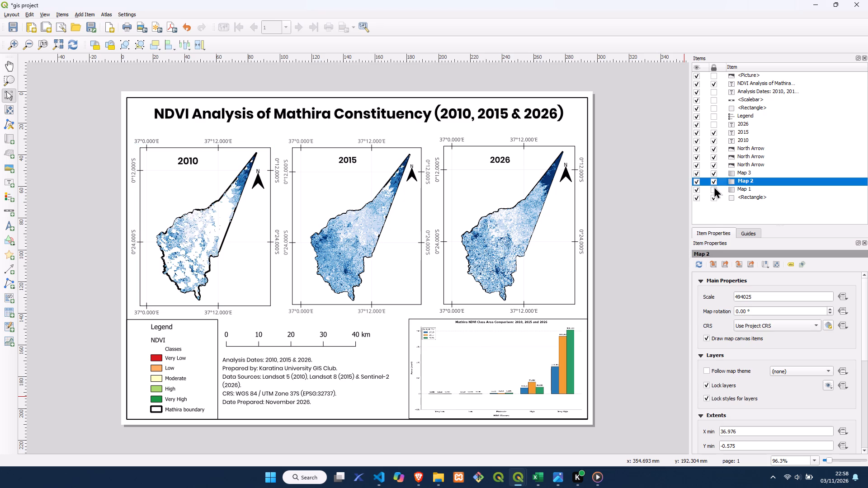
click(715, 188)
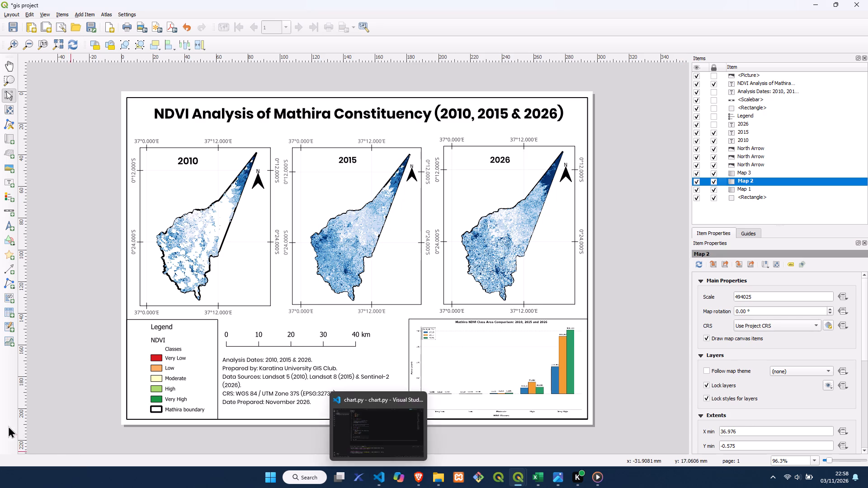
Cut the NDVI class area comparison chart picture from the layout.
click(145, 369)
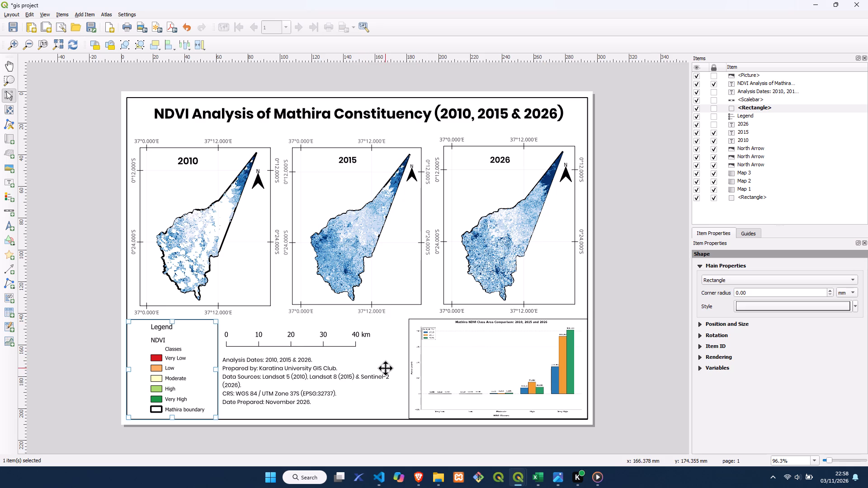
click(466, 367)
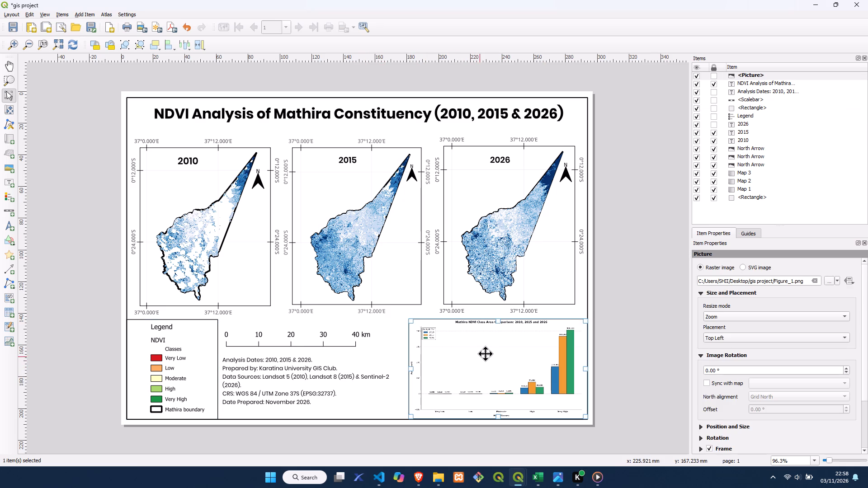
drag(586, 321, 538, 343)
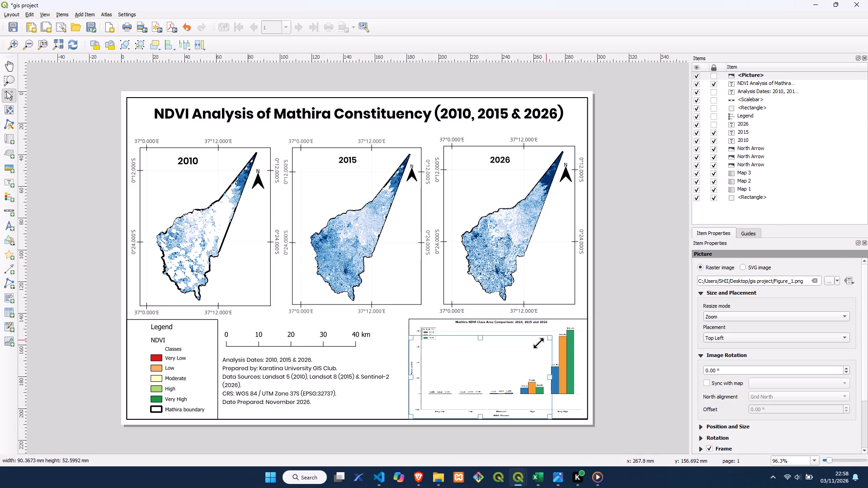
drag(538, 343, 536, 345)
right_click(507, 361)
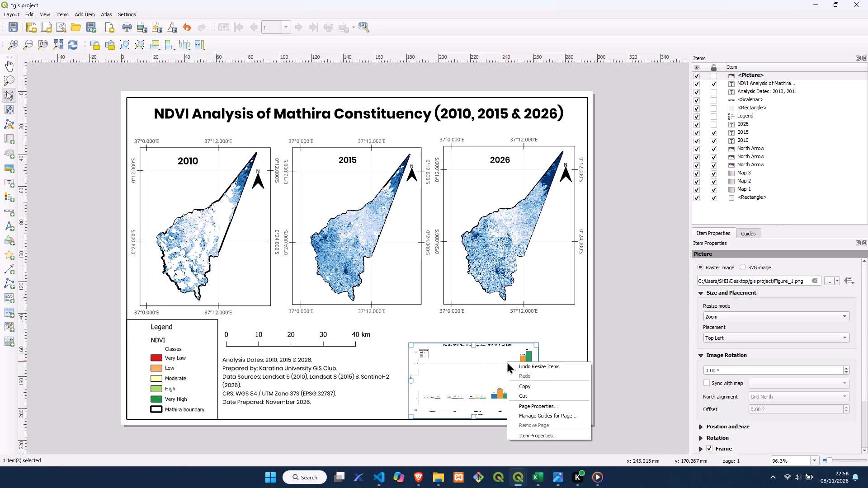
click(523, 394)
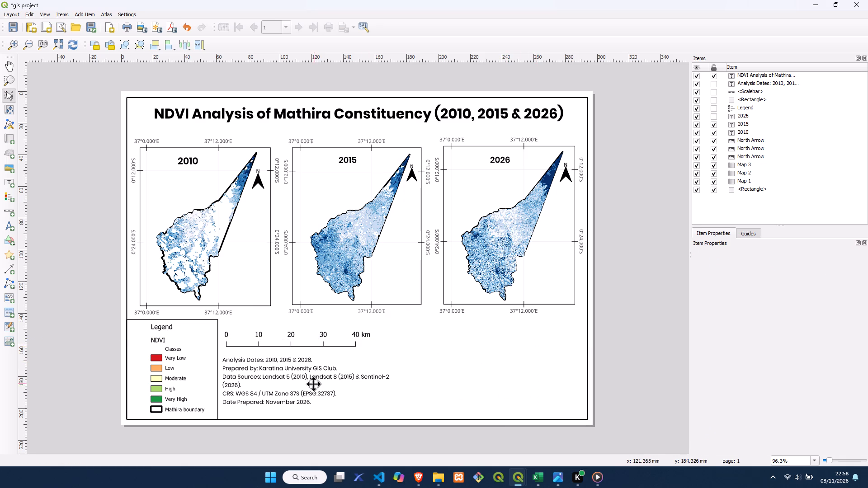
Move the analysis details text block into the empty space beneath the 2026 map.
click(311, 380)
drag(295, 376, 464, 368)
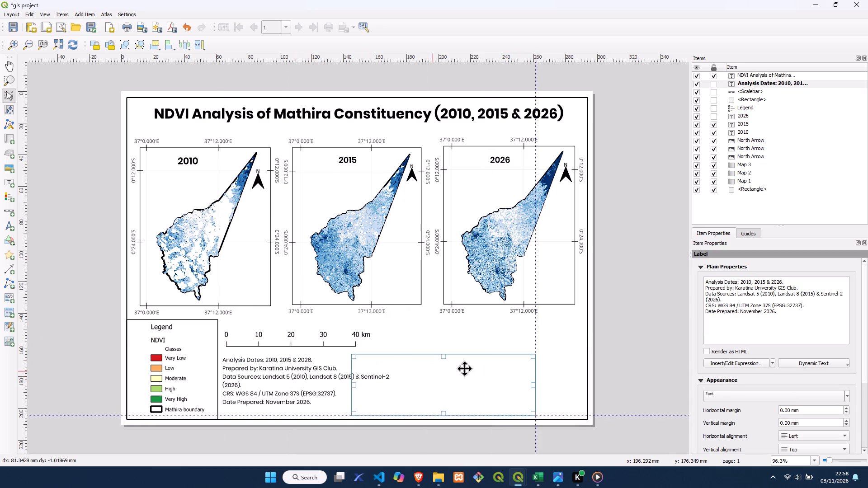
drag(464, 368, 464, 361)
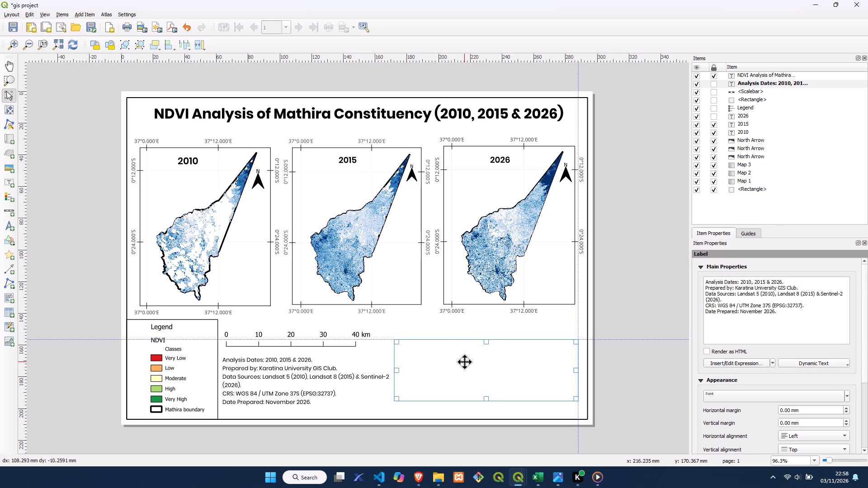
drag(464, 361, 458, 367)
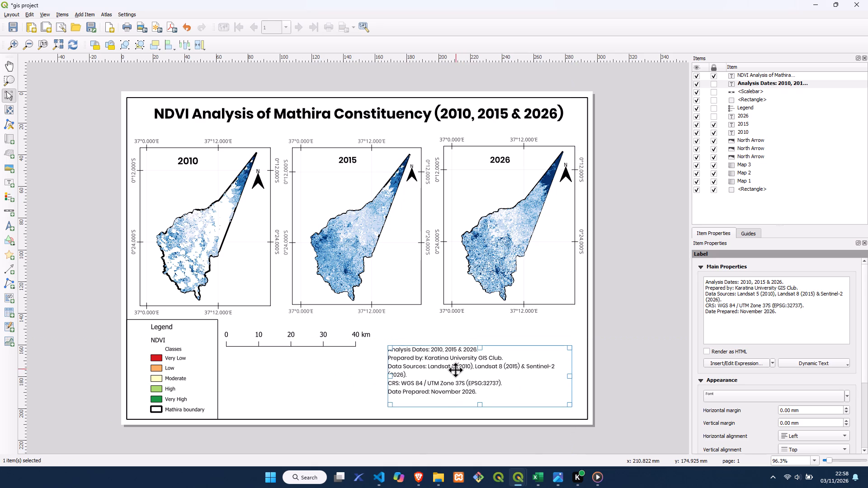
drag(454, 370, 461, 361)
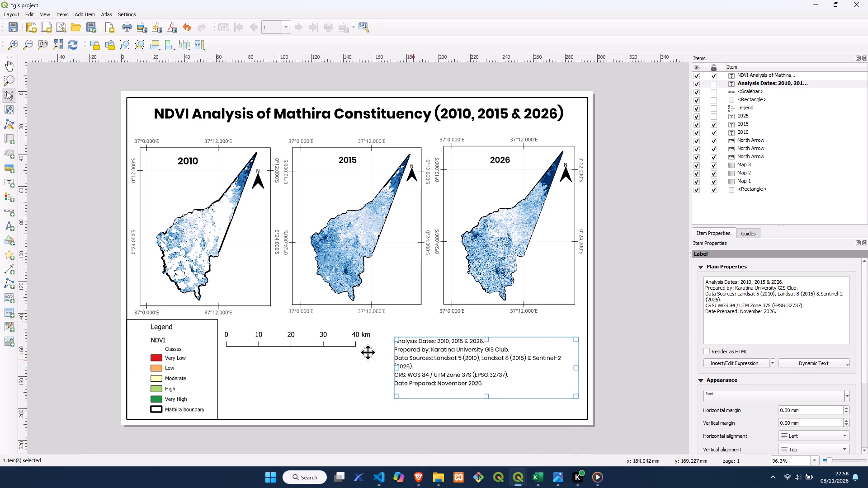
Lower the scale bar to sit midway between the legend and the analysis details text, and fine-tune the spacing of both.
click(328, 343)
drag(322, 341, 322, 349)
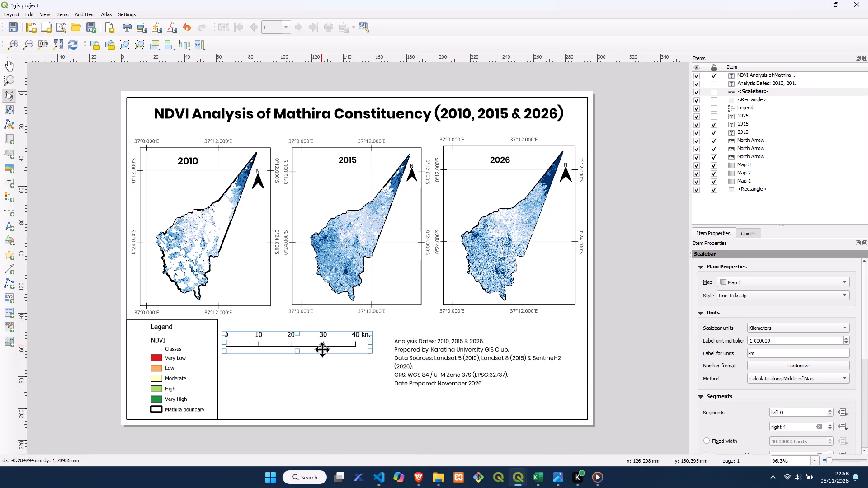
drag(322, 349, 327, 365)
click(333, 387)
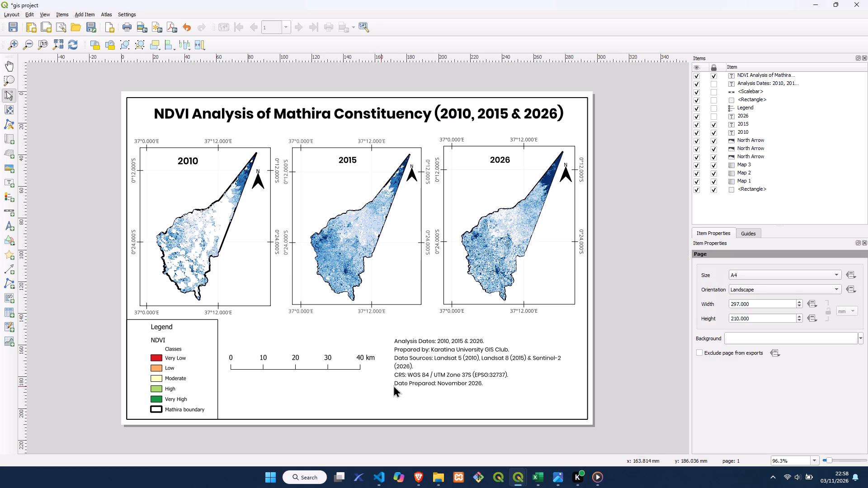
click(449, 362)
drag(439, 359, 446, 358)
click(333, 355)
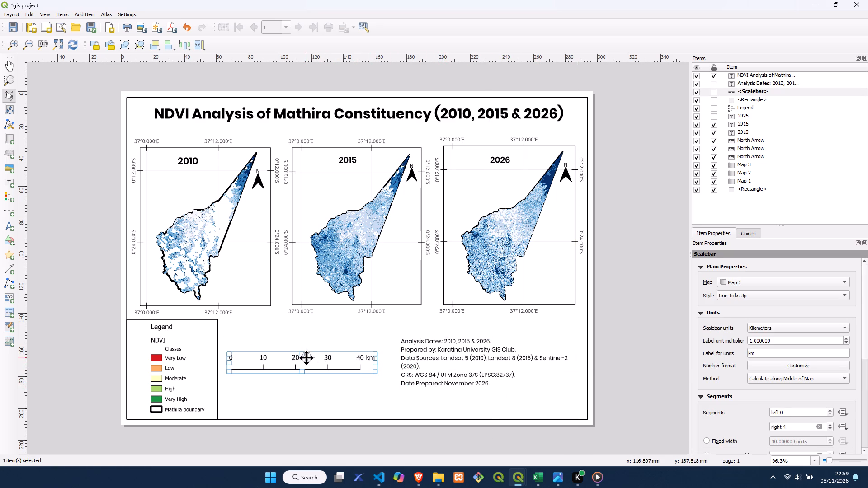
click(305, 359)
click(205, 356)
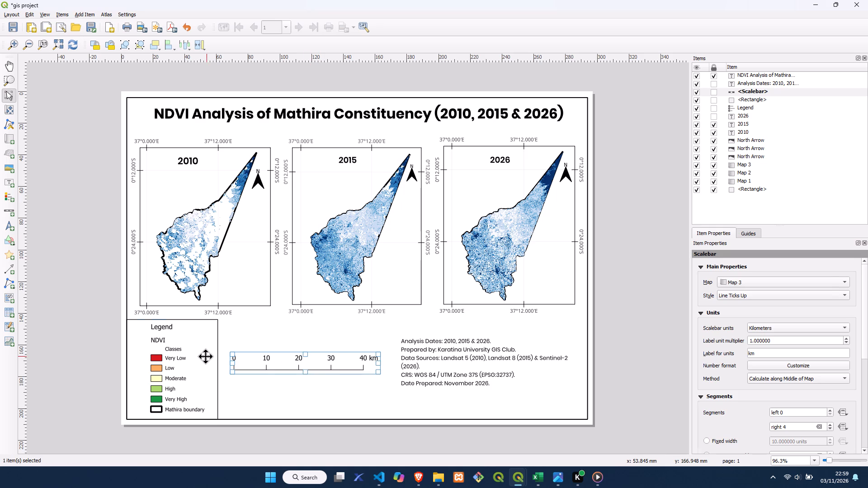
Update all of the legend's items from the current project layers.
click(168, 356)
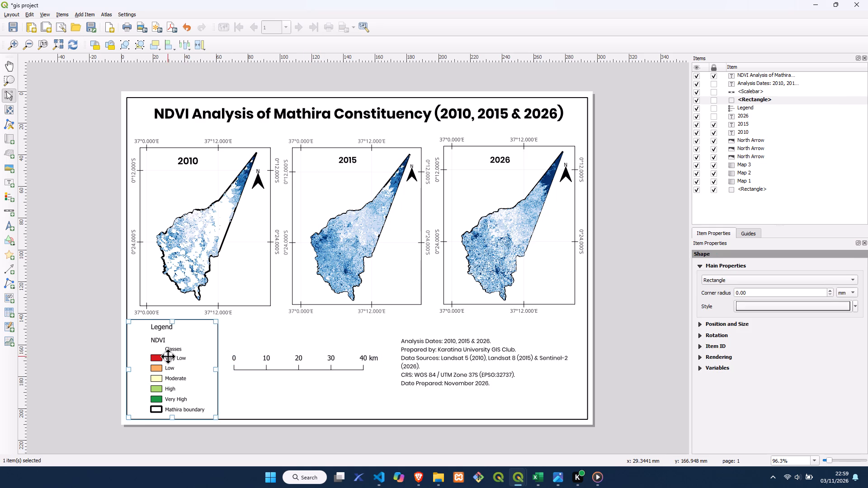
click(755, 106)
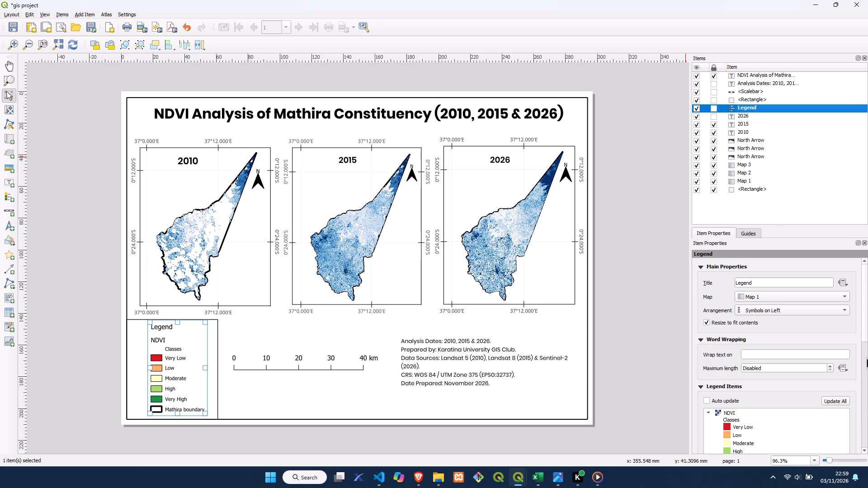
drag(865, 330, 867, 370)
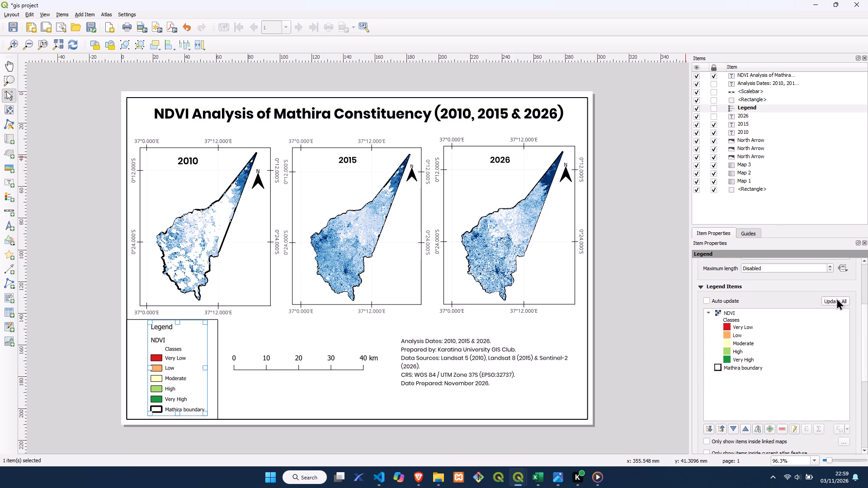
click(836, 299)
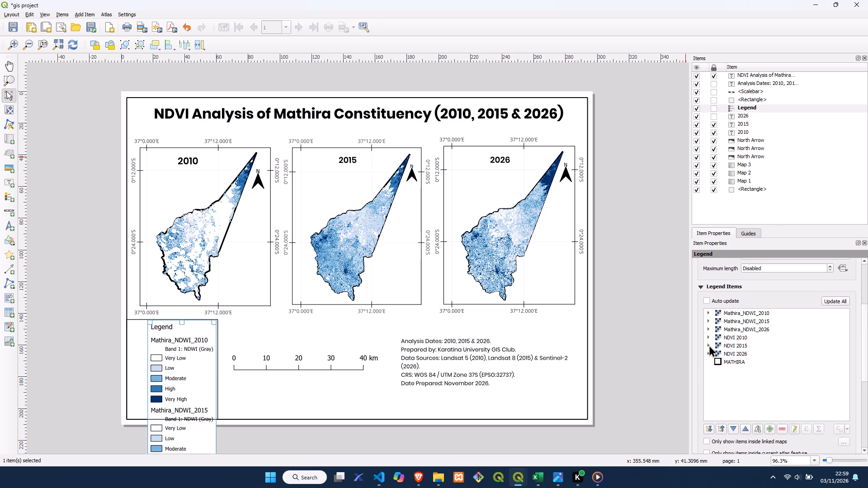
Remove NDVI 2010, NDVI 2015, NDVI 2026, Mathira_NDWI_2010 and Mathira_NDWI_2015 from the legend items.
click(731, 336)
ctrl+click(735, 330)
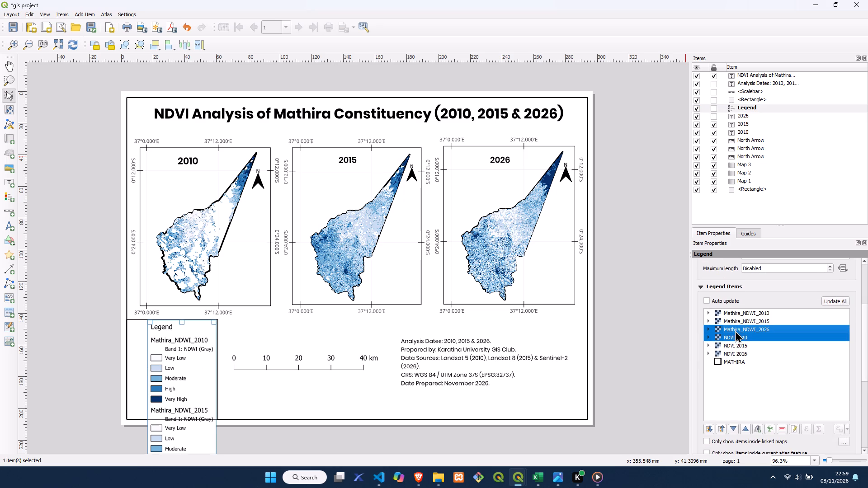
ctrl+click(740, 320)
ctrl+click(744, 312)
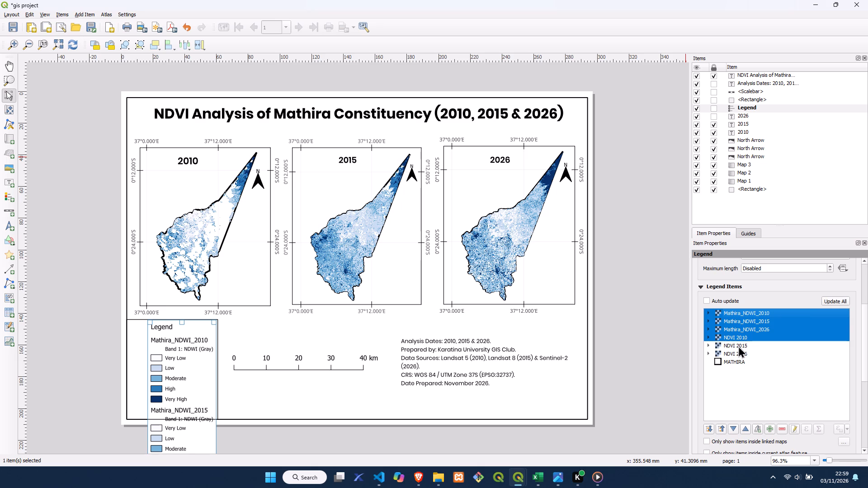
ctrl+click(739, 344)
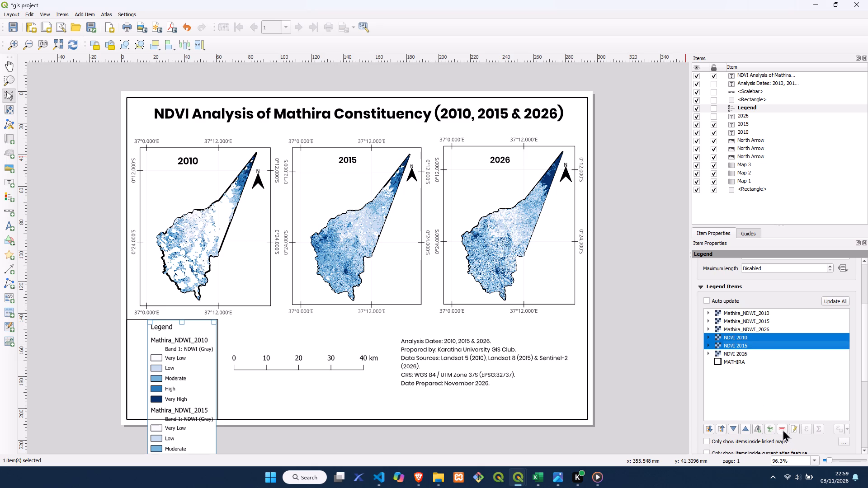
ctrl+click(780, 427)
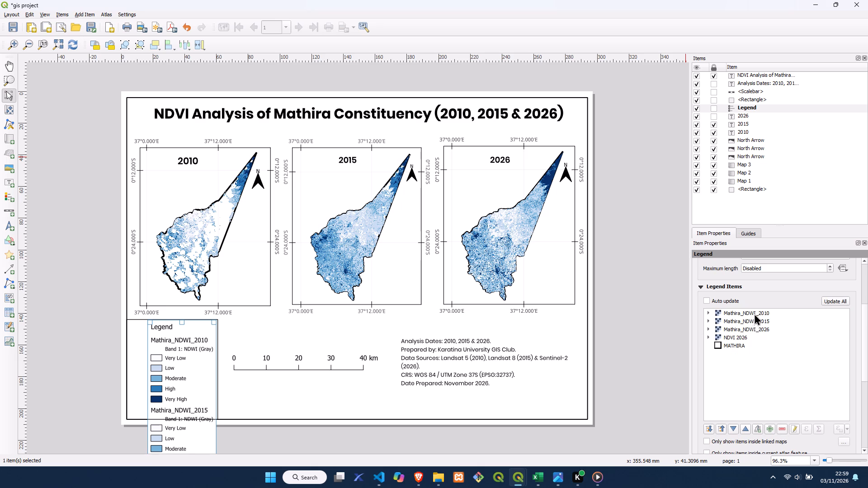
click(752, 319)
ctrl+click(754, 312)
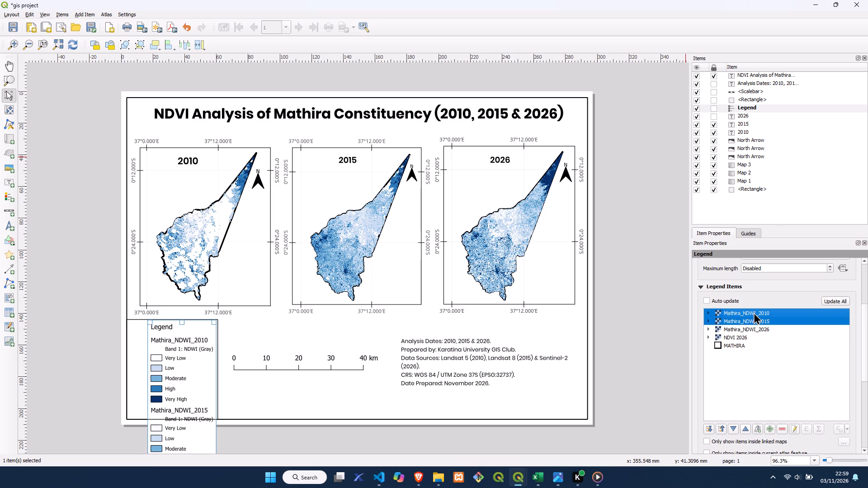
ctrl+click(781, 429)
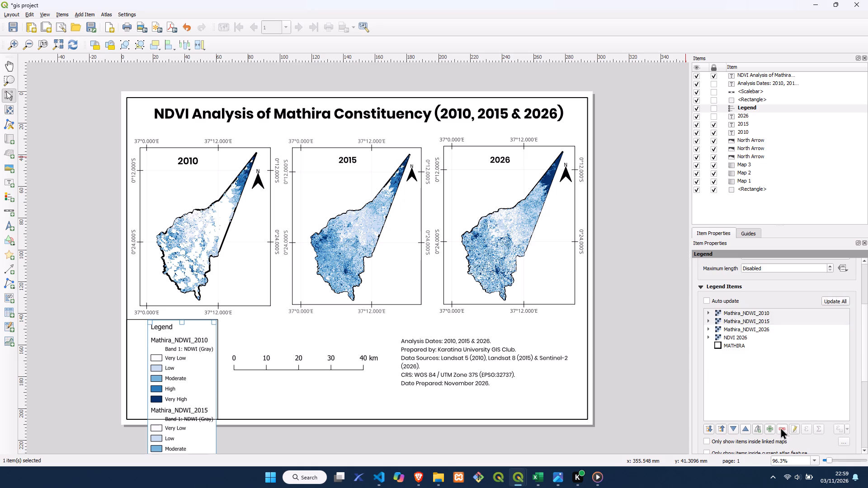
click(734, 319)
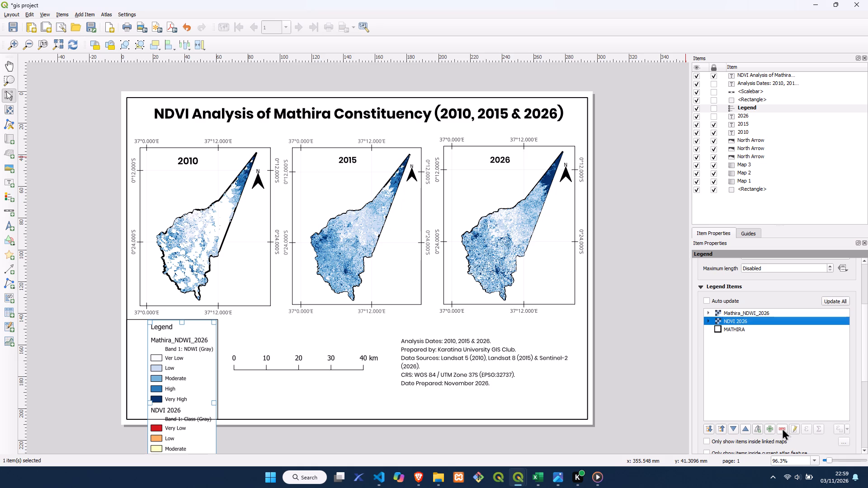
click(782, 428)
Rename the Mathira_NDWI_2026 legend item as NDWI.
double_click(738, 312)
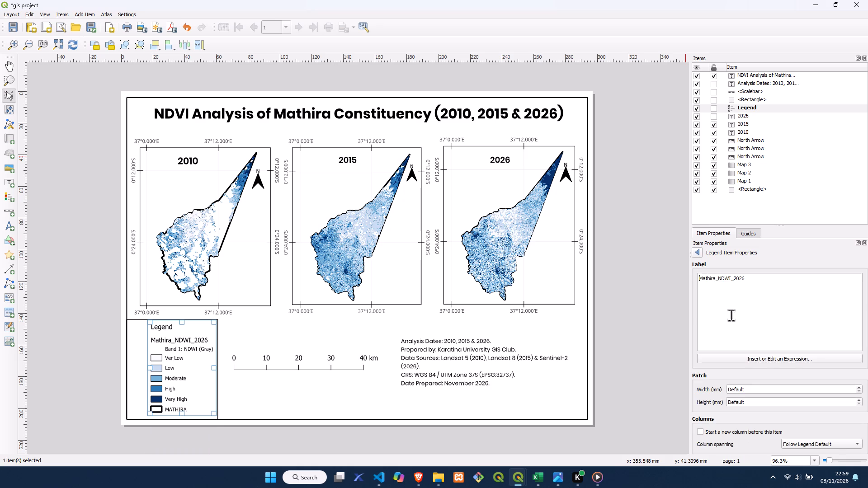
click(721, 280)
click(718, 275)
key(BackSpace)
key(BackSpace)
key(BackSpace)
key(BackSpace)
key(BackSpace)
key(BackSpace)
key(BackSpace)
key(BackSpace)
key(BackSpace)
key(BackSpace)
key(BackSpace)
key(BackSpace)
key(BackSpace)
key(BackSpace)
key(BackSpace)
key(BackSpace)
key(BackSpace)
key(BackSpace)
key(BackSpace)
key(BackSpace)
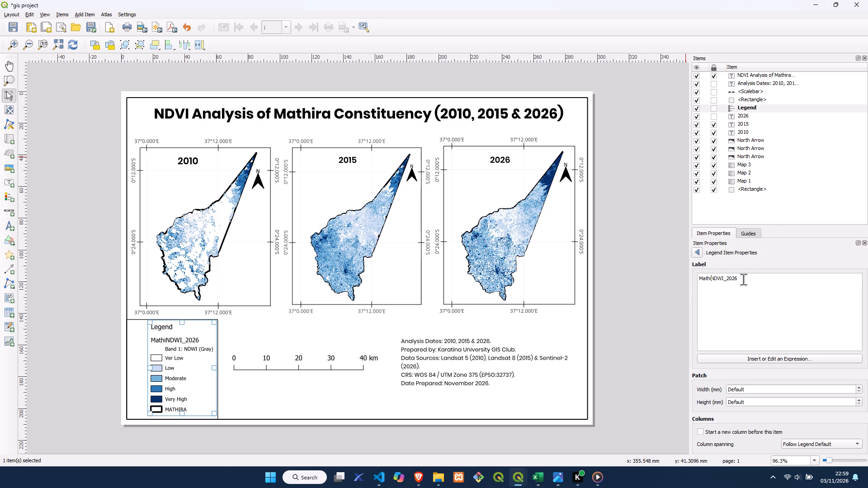
click(731, 278)
key(BackSpace)
key(BackSpace)
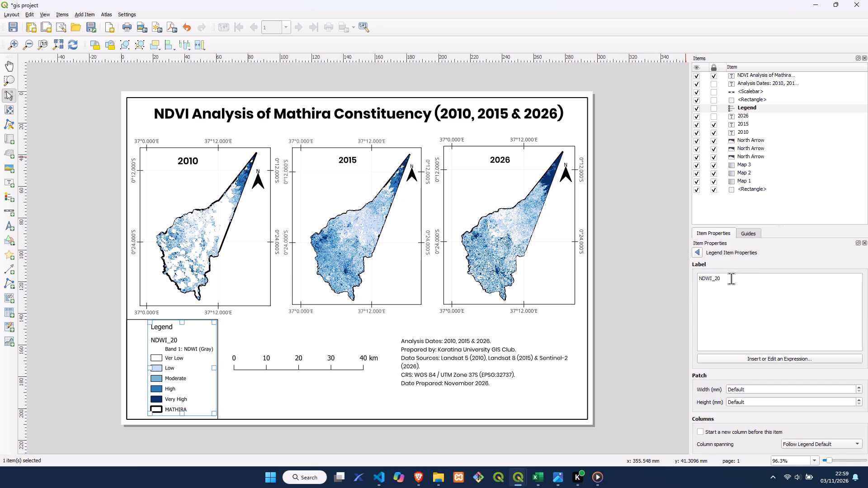
key(BackSpace)
key(BackSpace)
key(BackSpace)
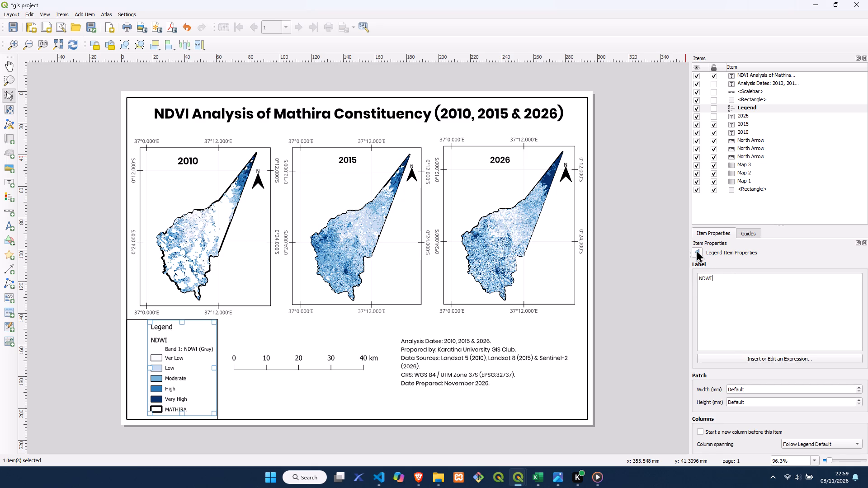
click(696, 249)
Relabel the Band 1: NDWI (Gray) entry under the NDWI legend item as Classes.
click(708, 309)
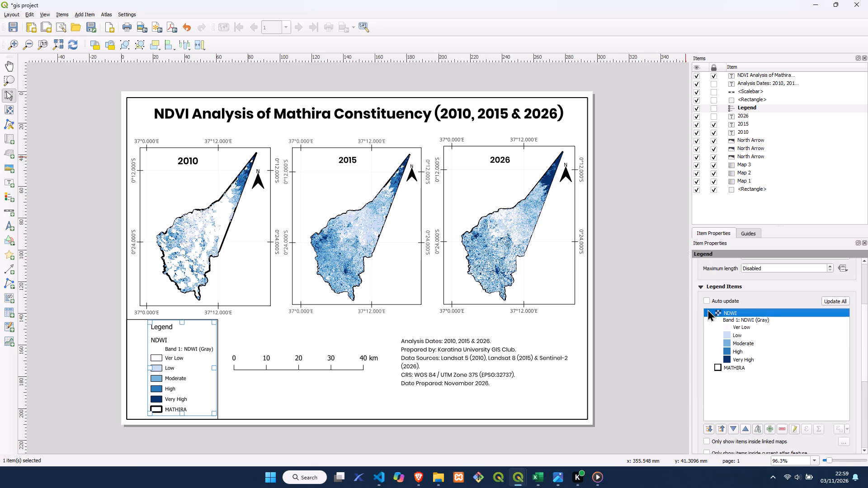
double_click(734, 320)
drag(749, 276, 690, 277)
key(ctrl+x)
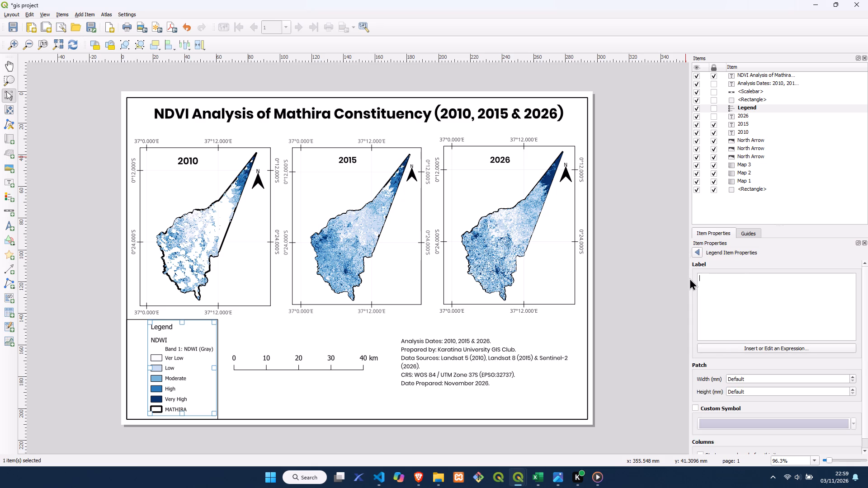
key(c)
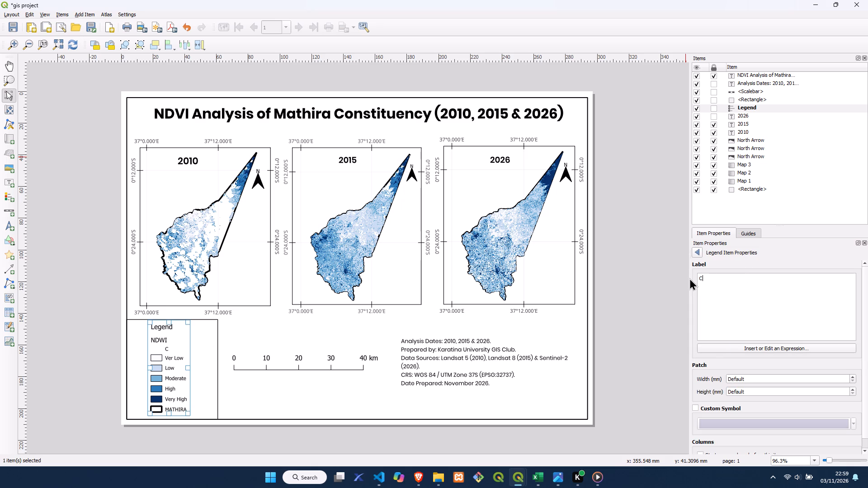
text(las)
text(ses)
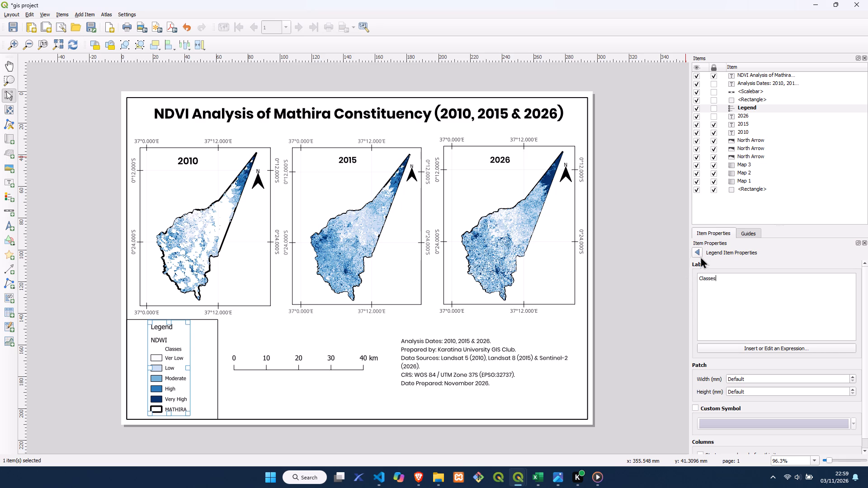
click(697, 251)
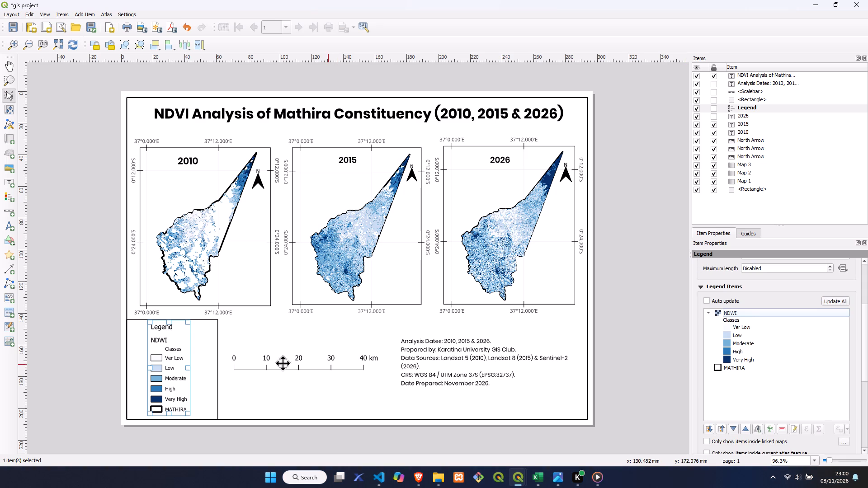
click(252, 344)
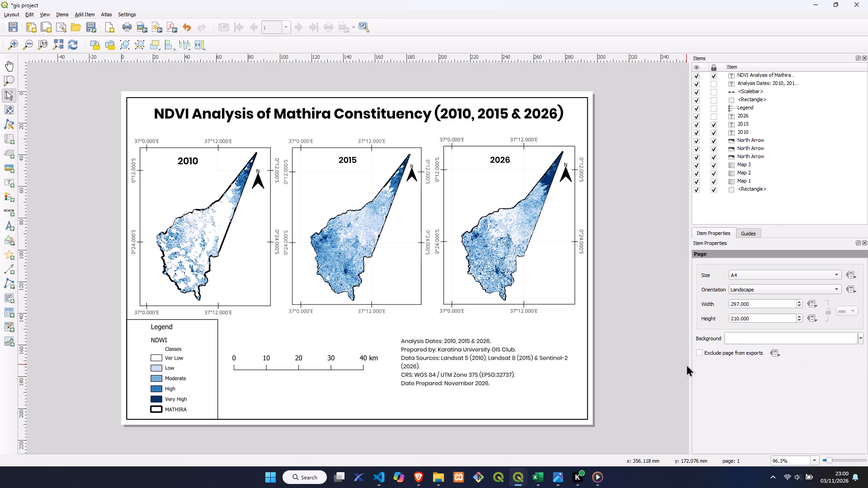
Unlock the layout title and change its text to "NDWI Analysis of Mathira Constituency (2010, 2015 & 2026)".
click(184, 107)
click(747, 74)
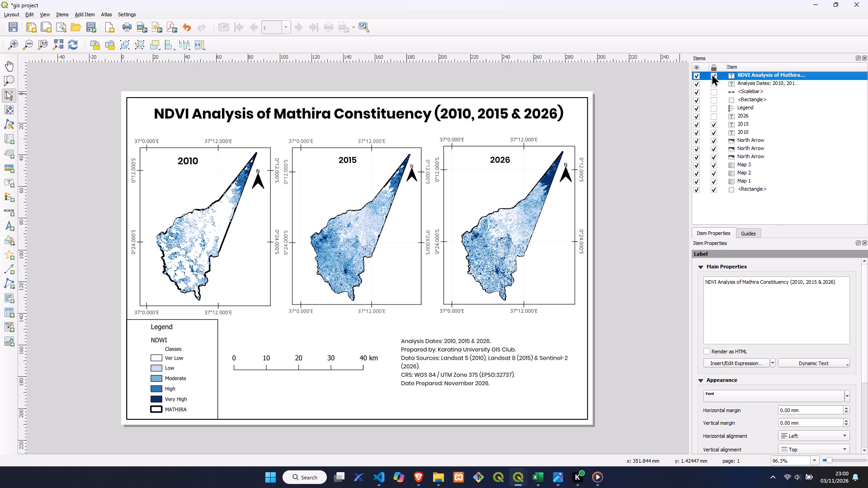
click(712, 72)
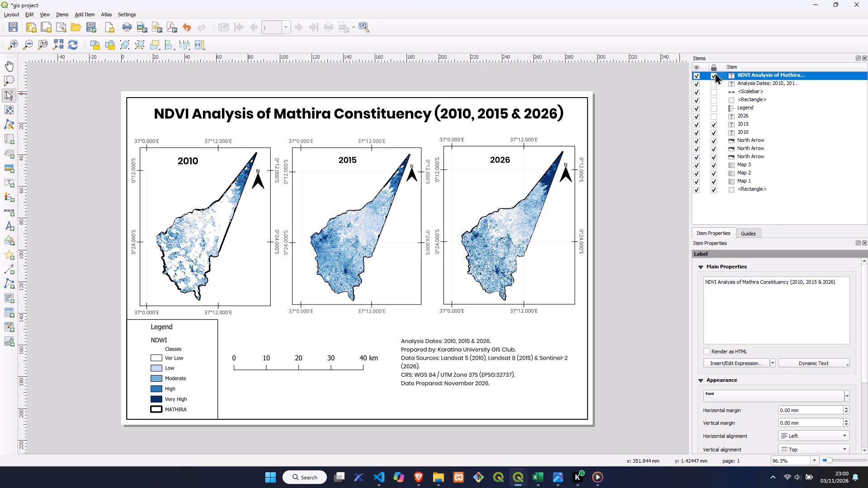
click(714, 74)
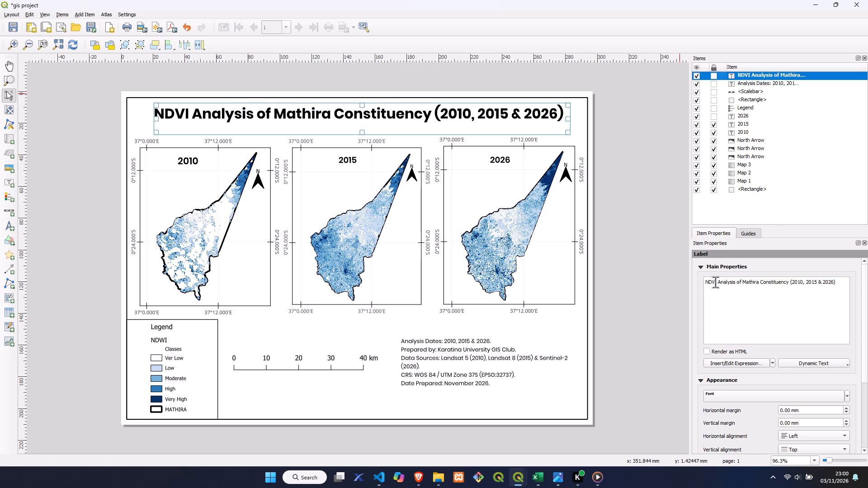
click(715, 281)
key(BackSpace)
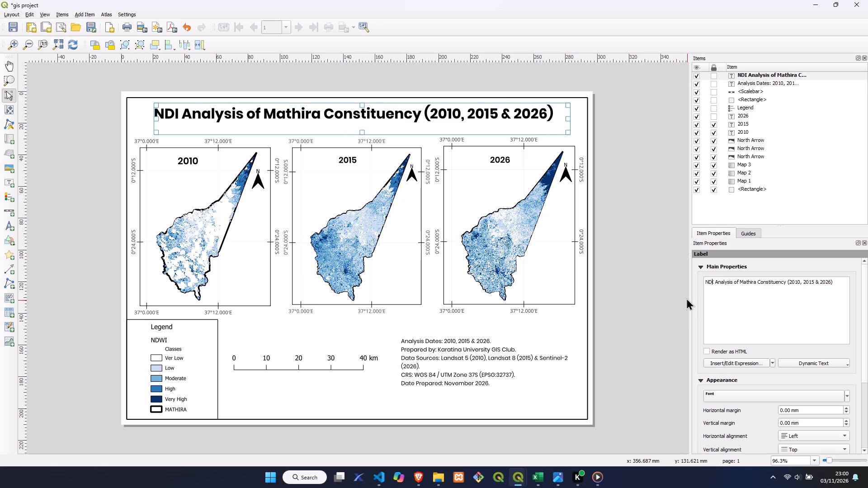
key(w)
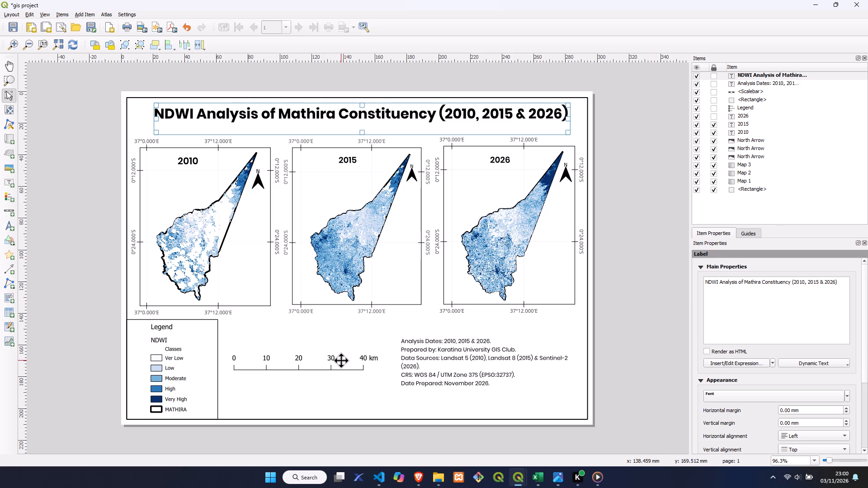
Raise the scale bar to free space beneath it, and nudge the analysis details text slightly up and to the right.
click(341, 360)
drag(332, 364, 334, 346)
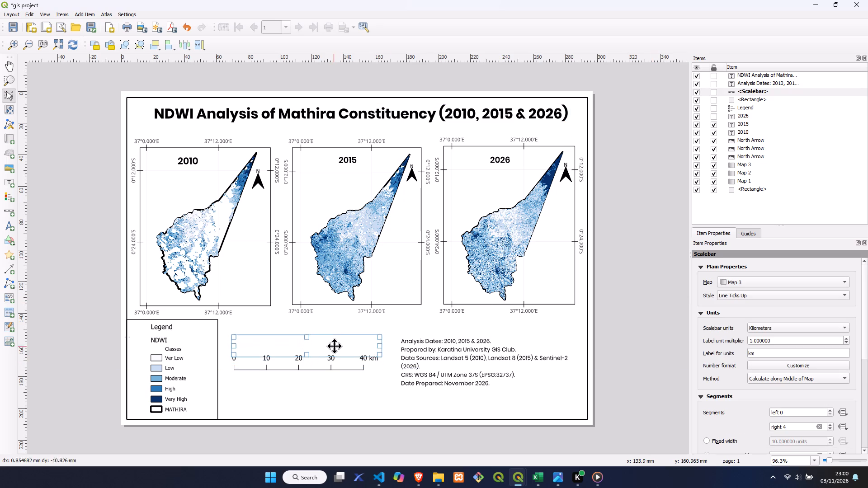
drag(334, 346, 334, 349)
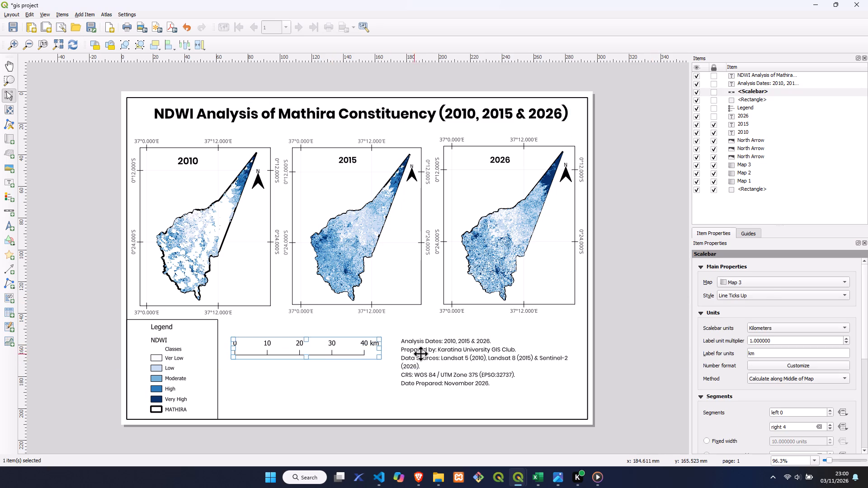
click(432, 353)
drag(440, 354, 446, 351)
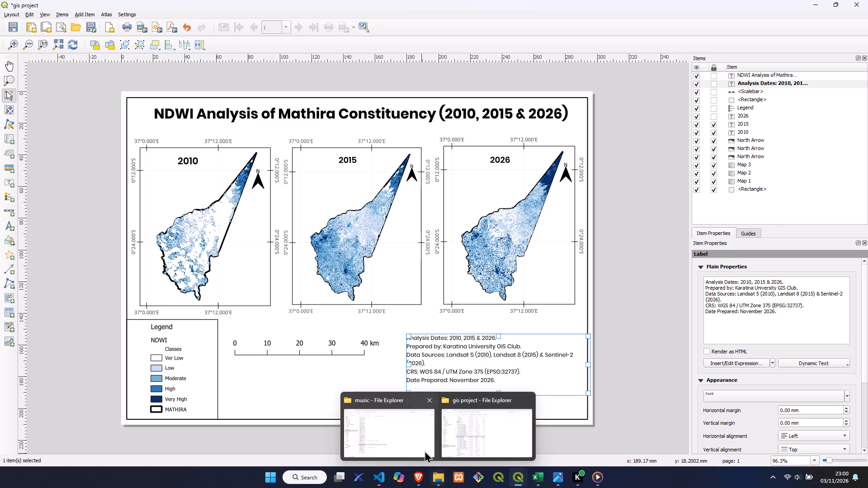
Insert the gear-and-globe logo JPG from the Desktop's voss folder into the layout, below the scale bar.
click(410, 436)
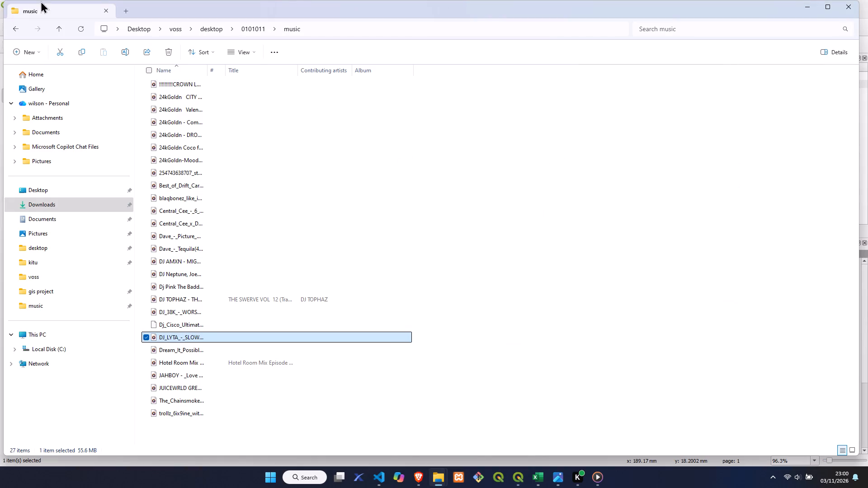
click(40, 186)
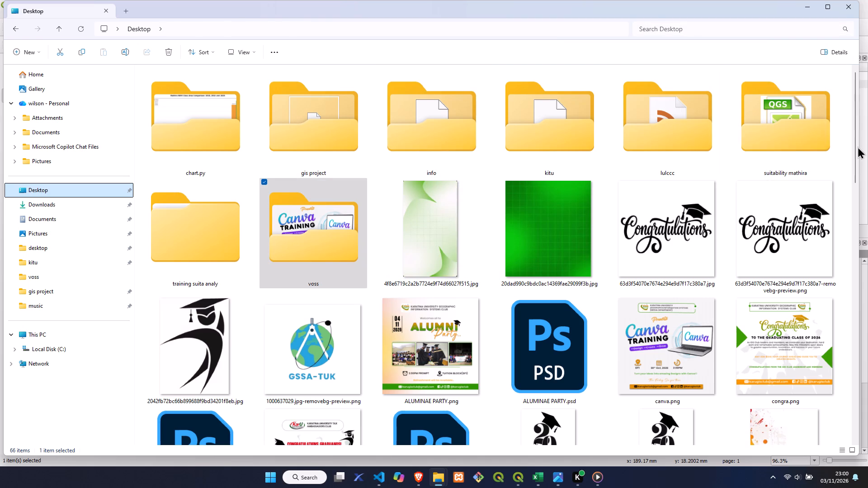
drag(853, 135, 839, 162)
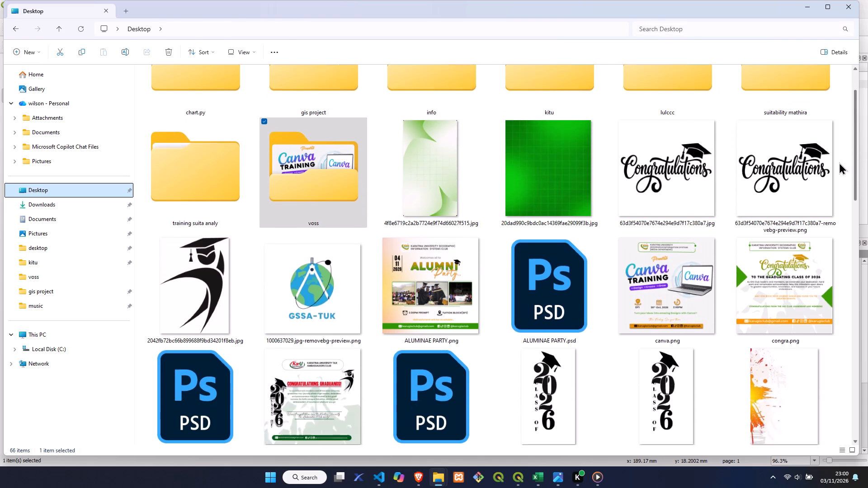
drag(839, 162, 757, 166)
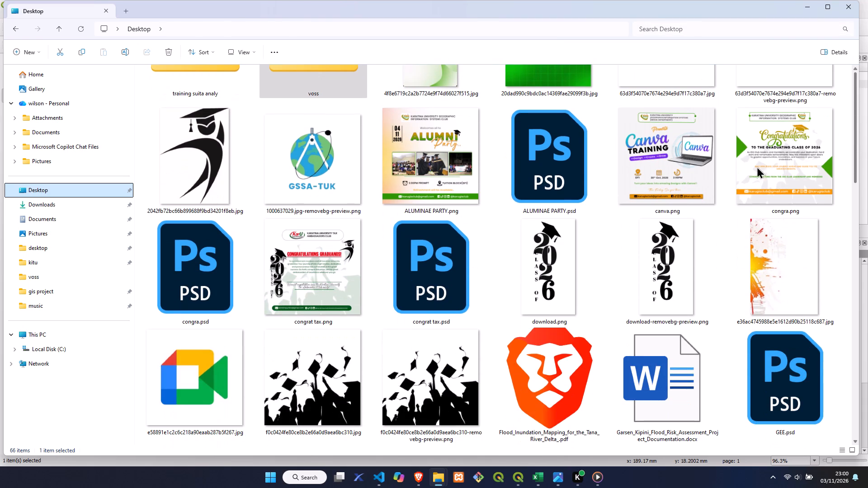
drag(757, 166, 780, 92)
double_click(291, 224)
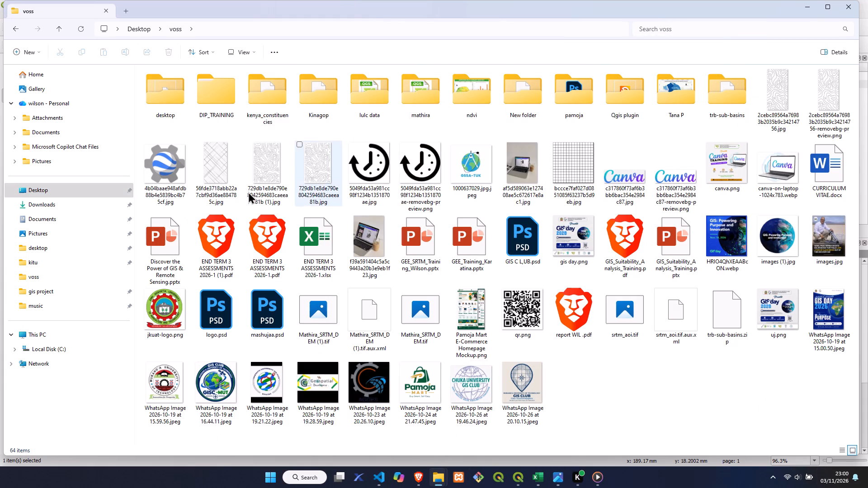
click(165, 183)
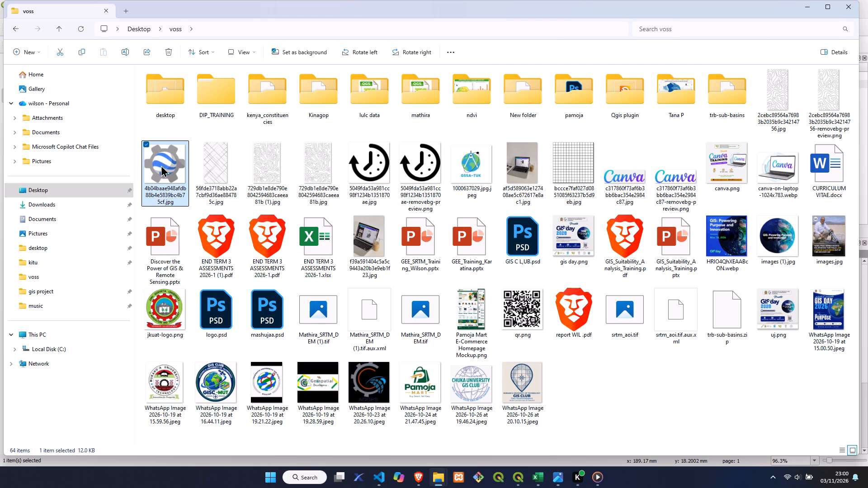
drag(162, 156, 502, 473)
drag(502, 473, 544, 430)
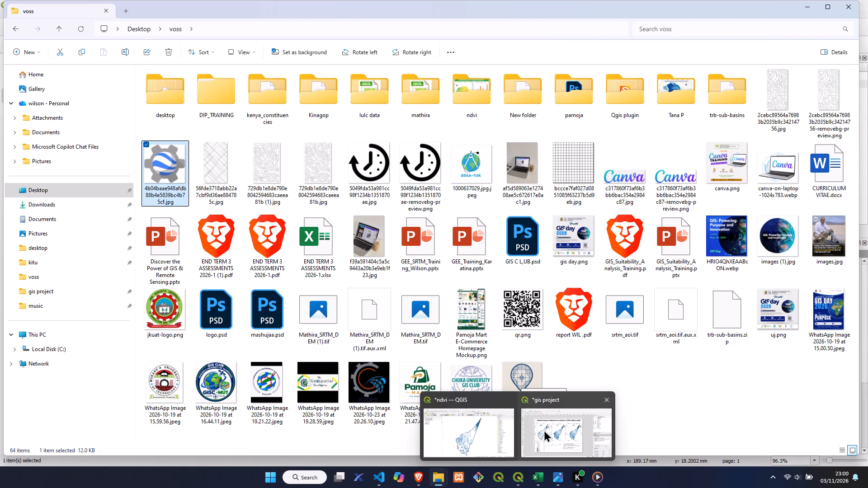
drag(544, 430, 291, 370)
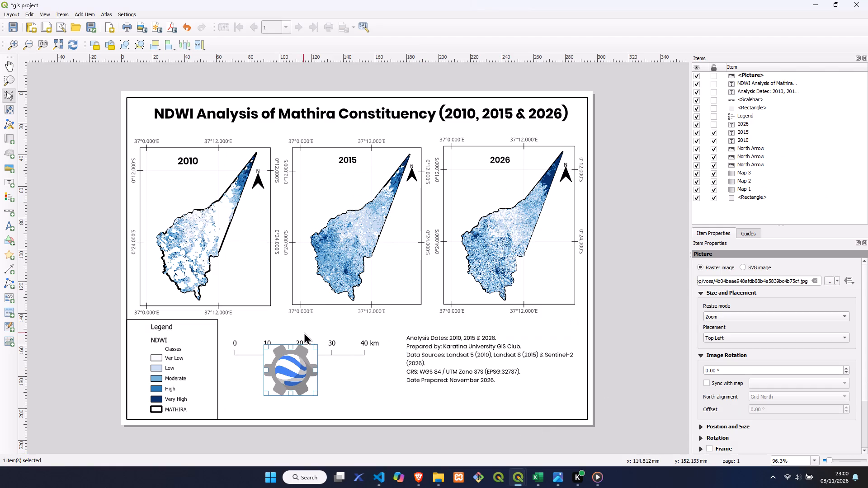
Shrink the gear-and-globe logo to about half its size and place it beneath the start of the scale bar.
drag(315, 346, 296, 378)
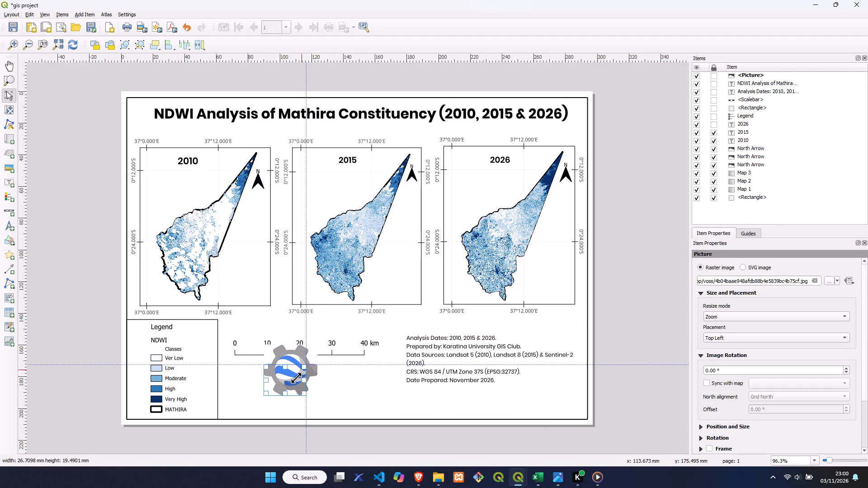
drag(296, 378, 289, 369)
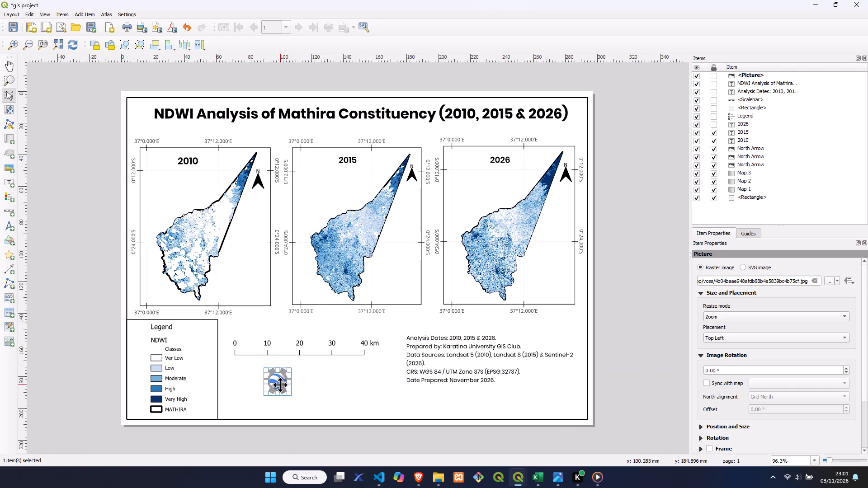
drag(278, 381, 258, 387)
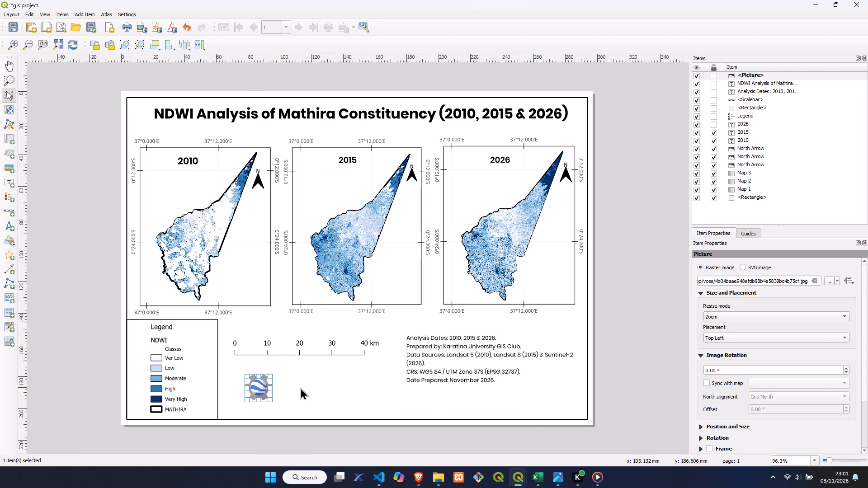
click(328, 385)
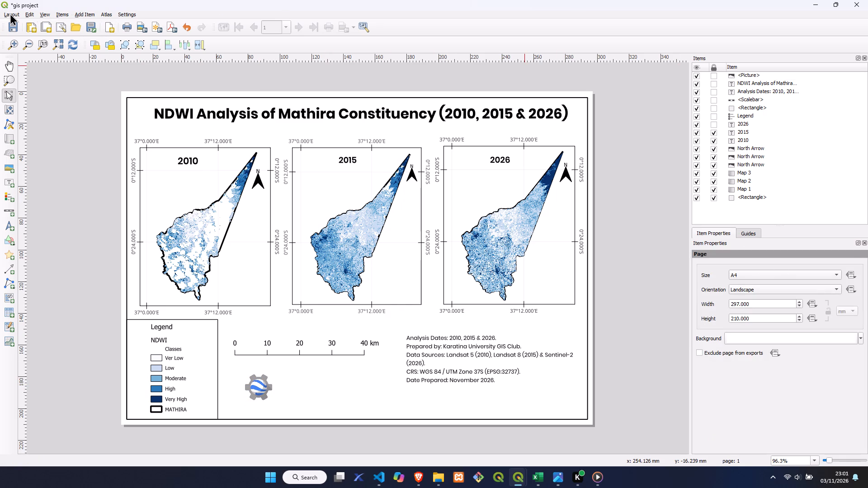
Add a north arrow item beneath the scale bar, beside the gear-and-globe logo, and swap its image for the green "made with QGIS" SVG badge.
click(82, 14)
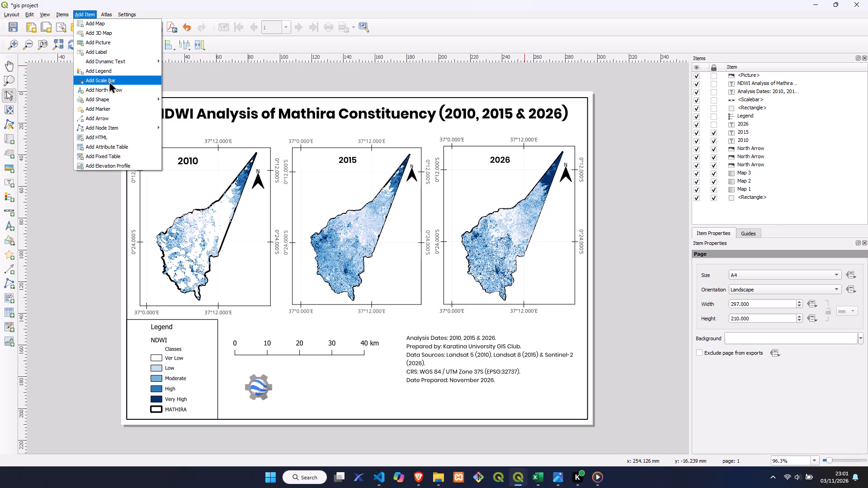
click(113, 88)
drag(312, 379, 321, 391)
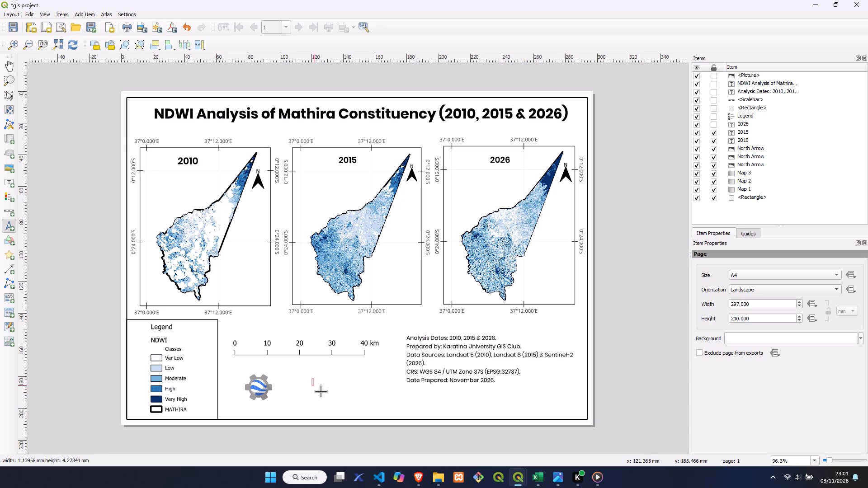
drag(321, 391, 358, 407)
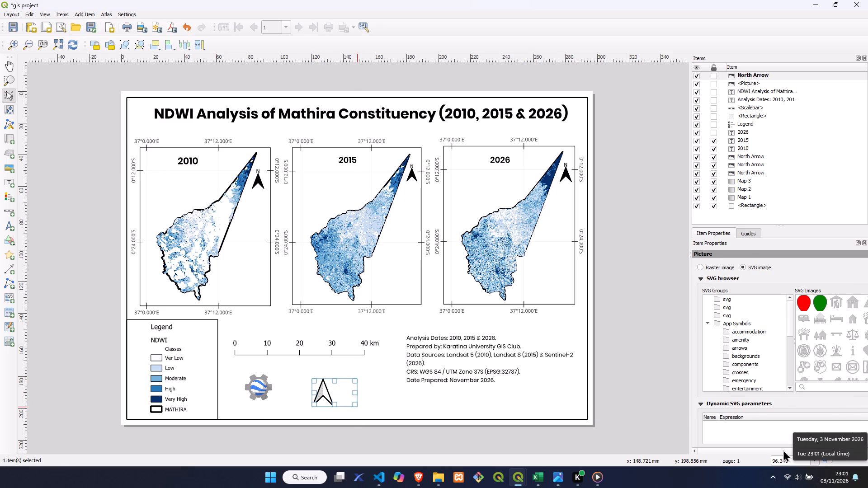
double_click(863, 448)
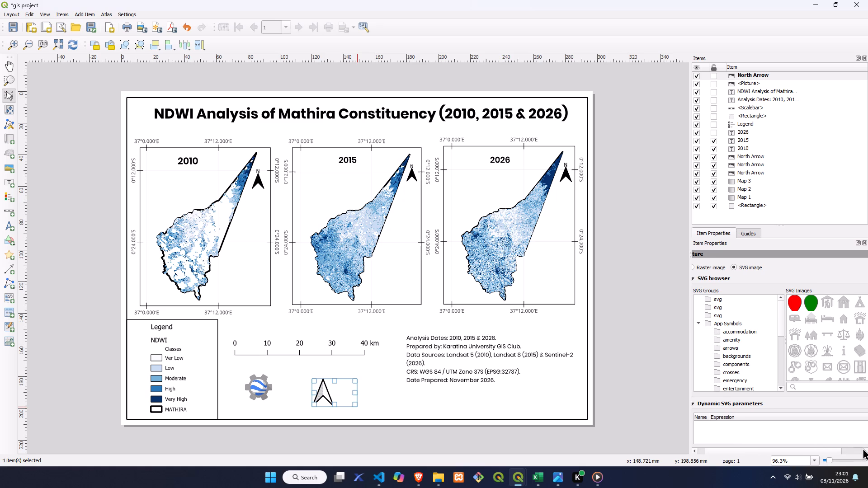
drag(867, 310, 867, 326)
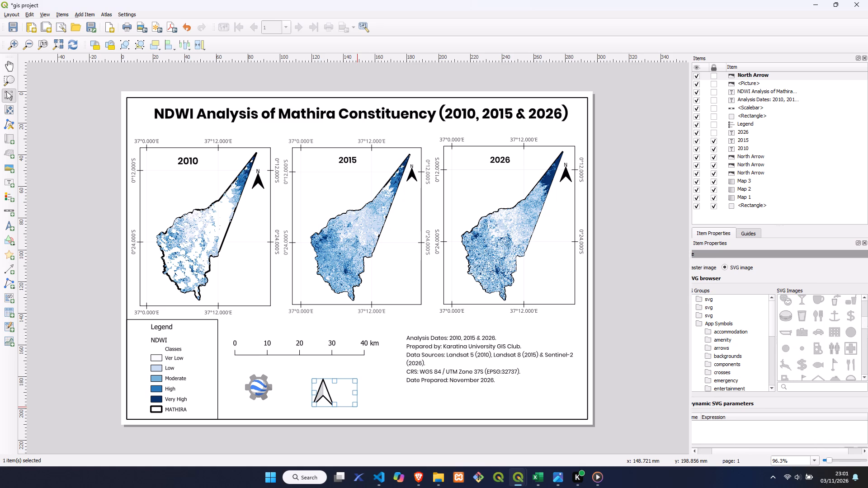
drag(867, 326, 867, 336)
click(780, 347)
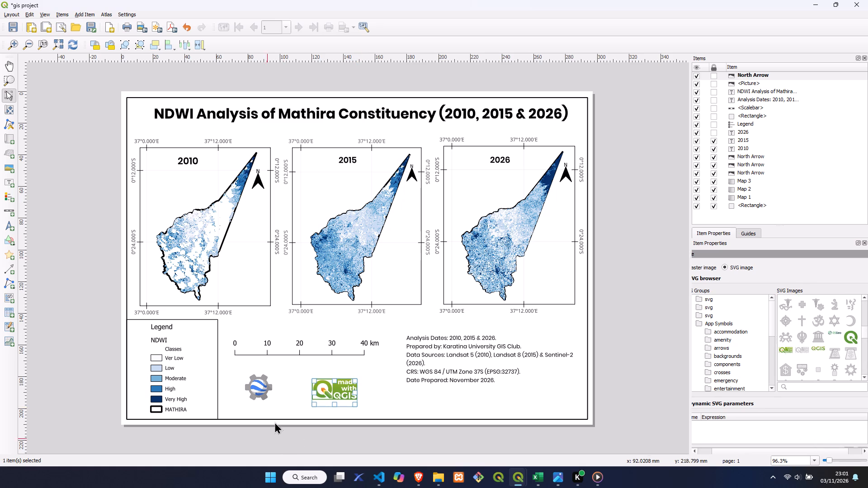
Raise the "made with QGIS" badge slightly and shift the gear-and-globe logo closer to it, roughly level beneath the scale bar.
drag(325, 389, 326, 385)
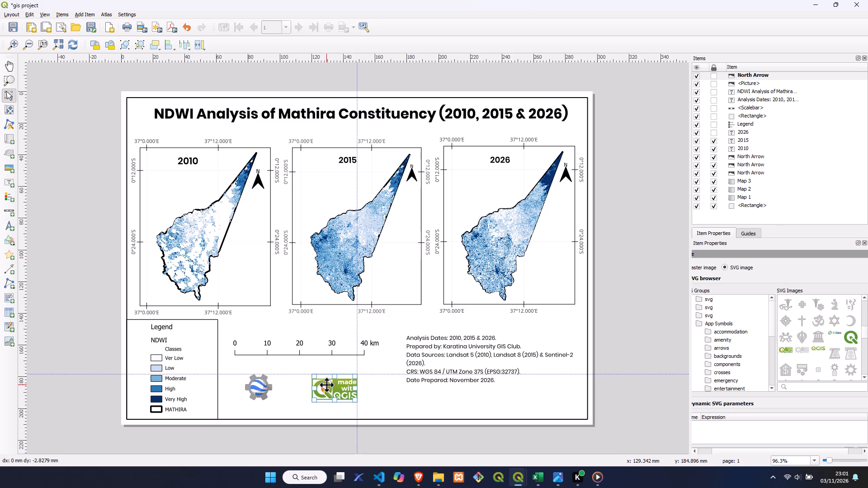
click(298, 399)
click(255, 387)
drag(255, 386, 257, 385)
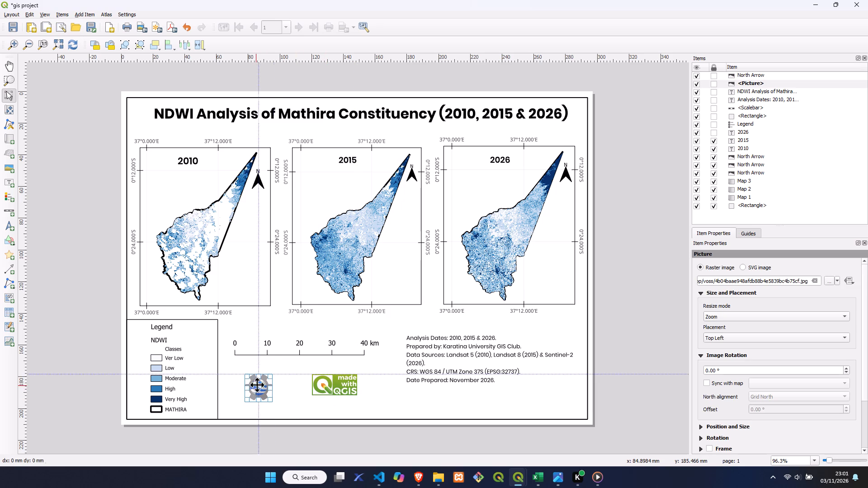
drag(257, 385, 263, 382)
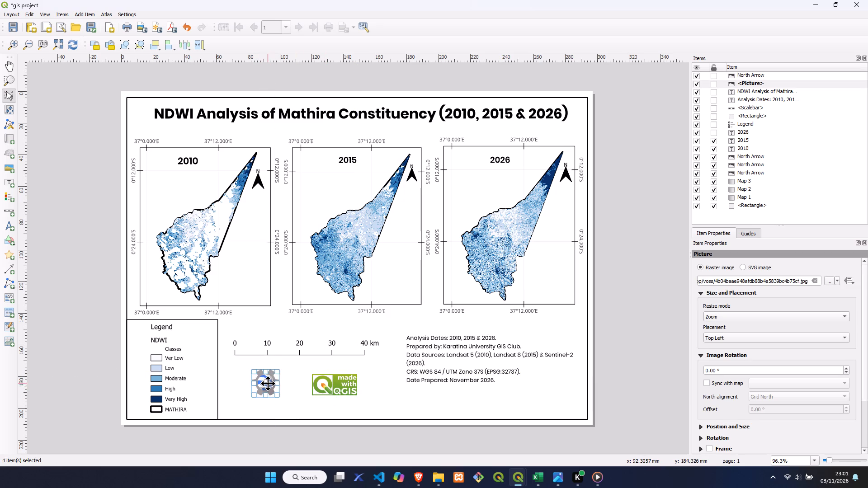
drag(268, 382, 272, 383)
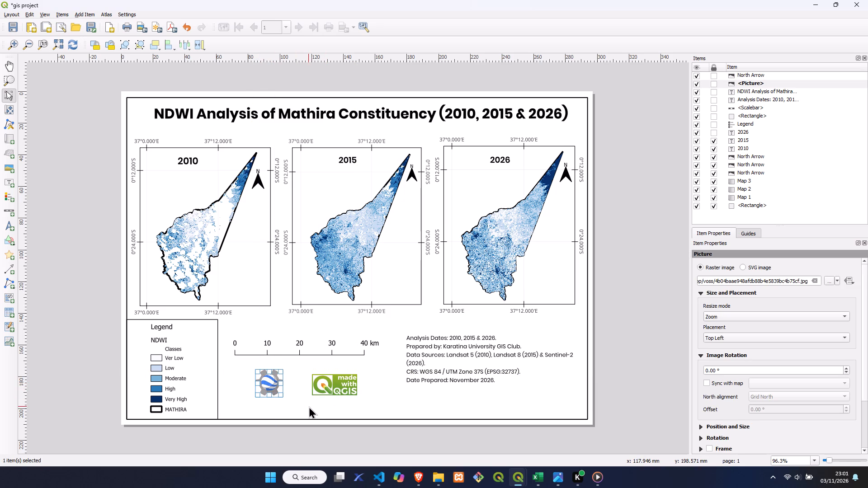
drag(270, 385, 278, 387)
key(Down)
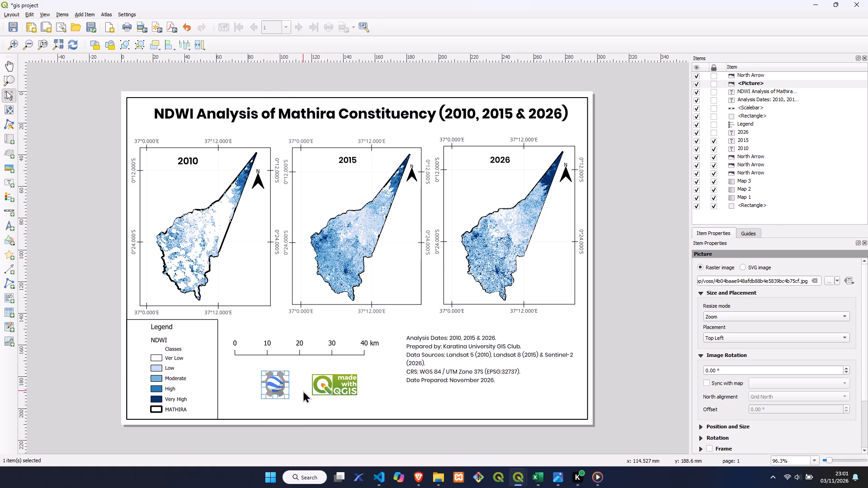
click(351, 404)
click(416, 405)
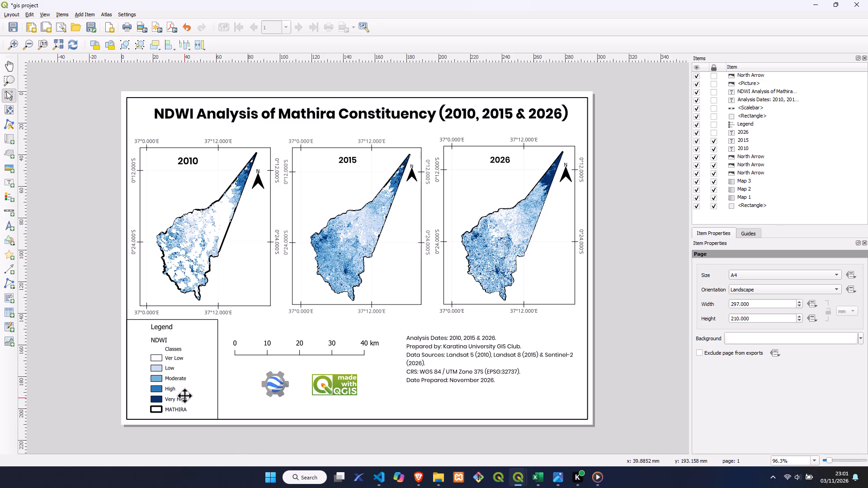
Select the legend among the layout items and lock it.
click(177, 375)
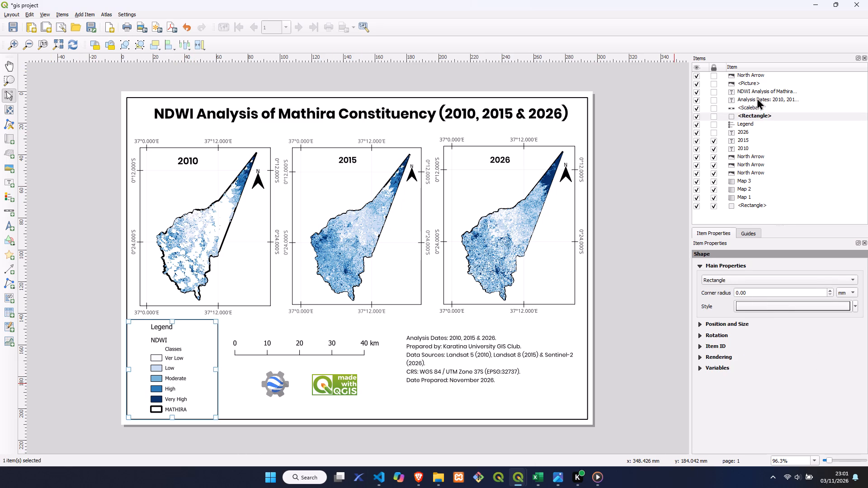
click(753, 120)
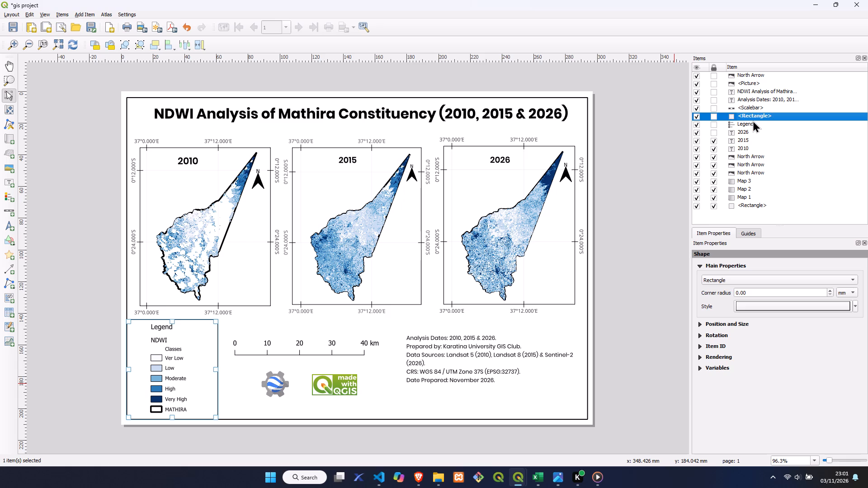
click(752, 124)
click(752, 124)
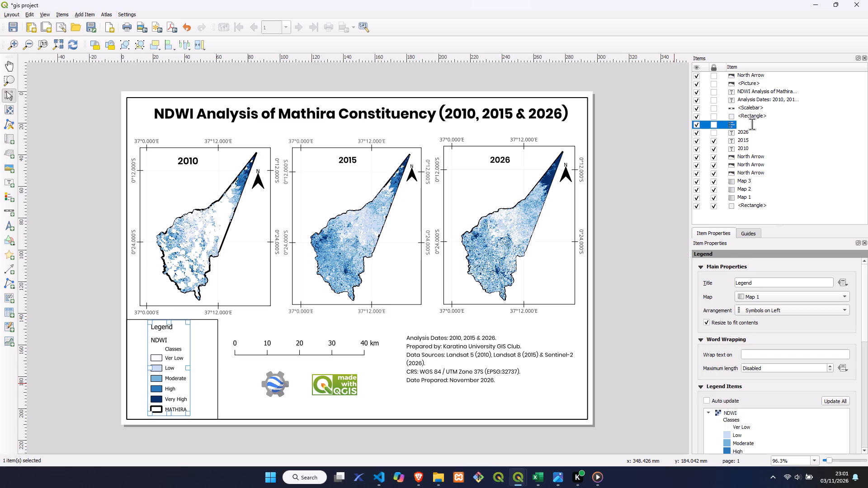
click(716, 125)
click(752, 121)
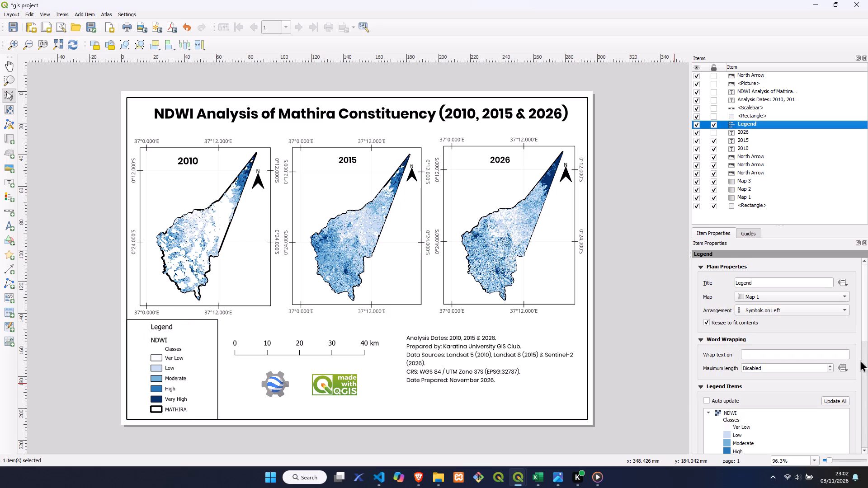
Change the legend's MATHIRA entry label to "Mathira boundary".
drag(865, 319, 865, 355)
double_click(738, 375)
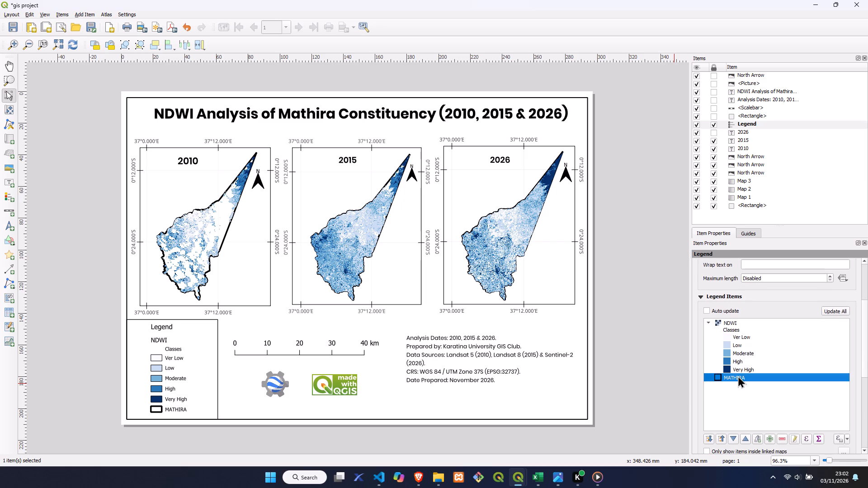
click(722, 278)
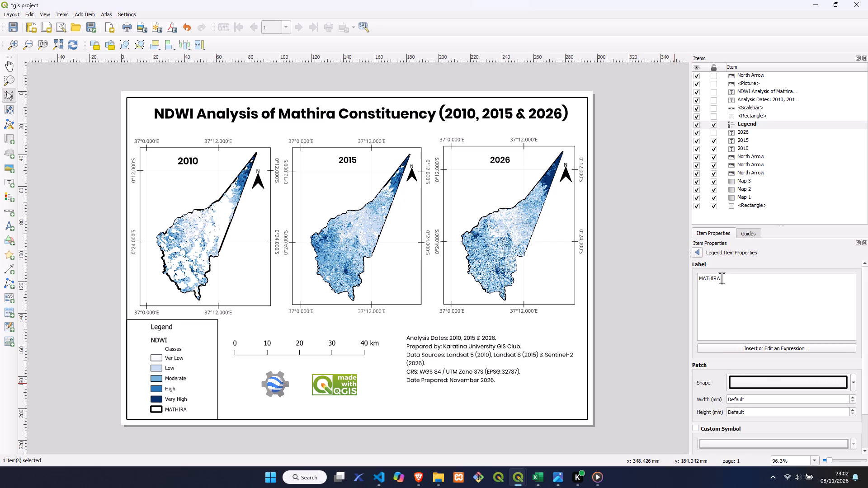
key(BackSpace)
key(BackSpace)
key(BackSpace)
key(BackSpace)
key(BackSpace)
key(BackSpace)
key(a)
key(BackSpace)
text(athira boundary)
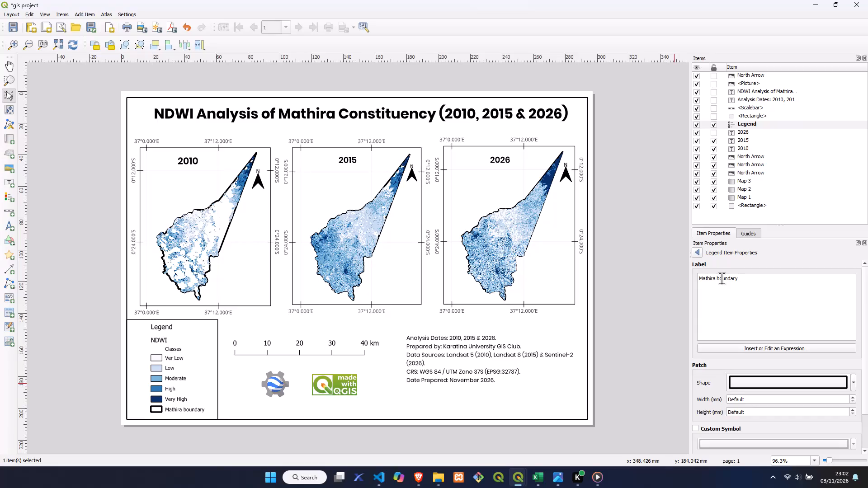
click(695, 249)
Export the layout as a 300 dpi image named "ndwi mathh" in the Desktop's gis project folder.
click(138, 23)
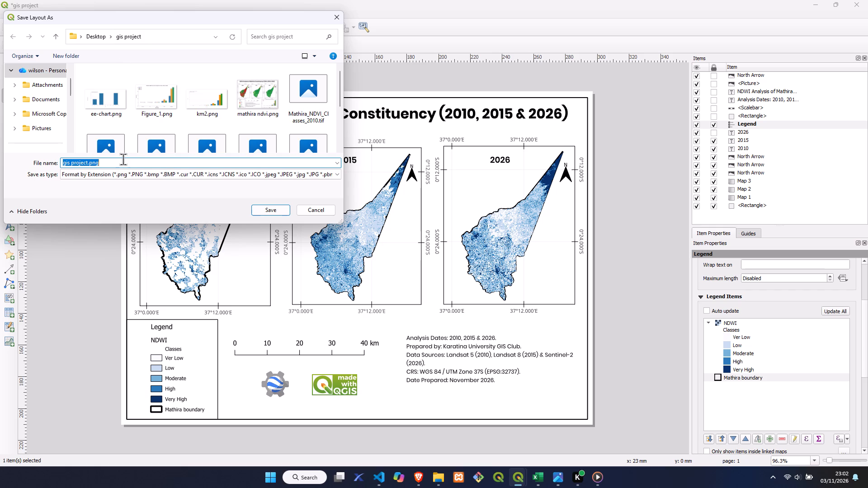
key(BackSpace)
text(ndwi)
key(space)
text(mathh)
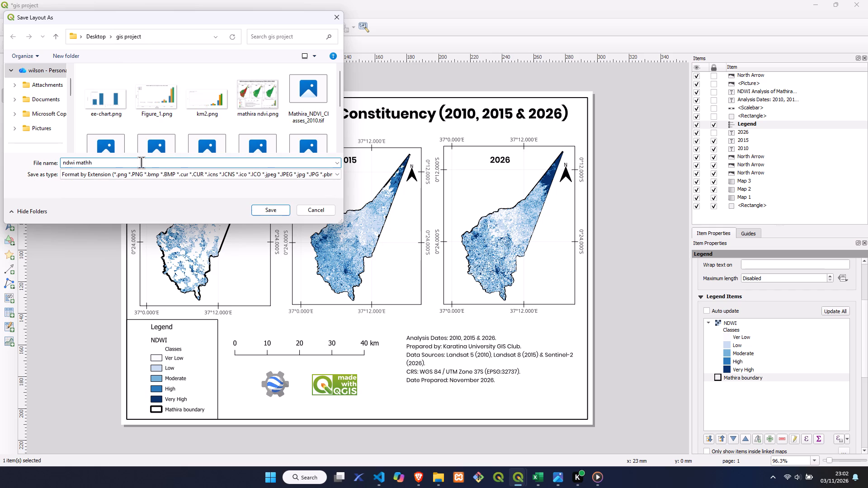
click(271, 207)
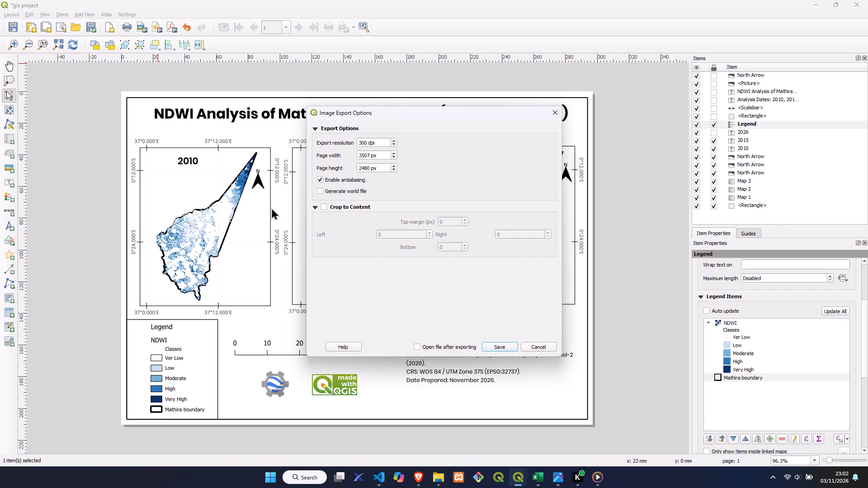
click(501, 348)
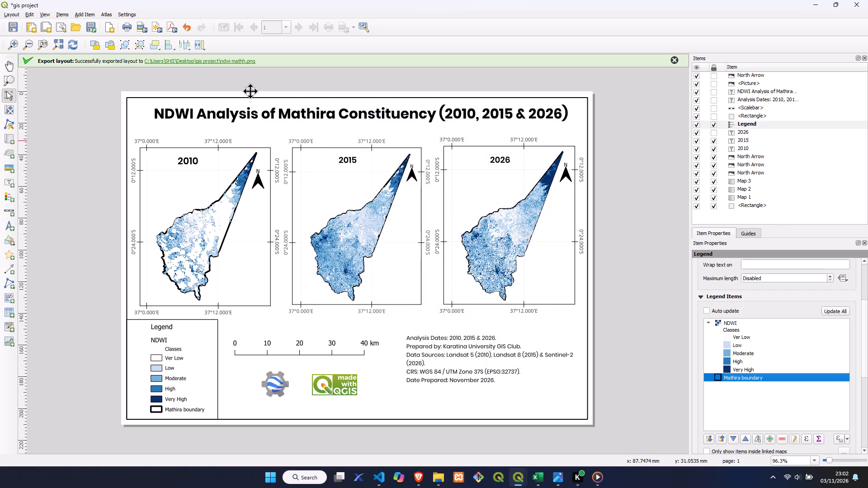
Open the exported ndwi mathh.png from its folder to check the finished map, and close the image.
double_click(238, 60)
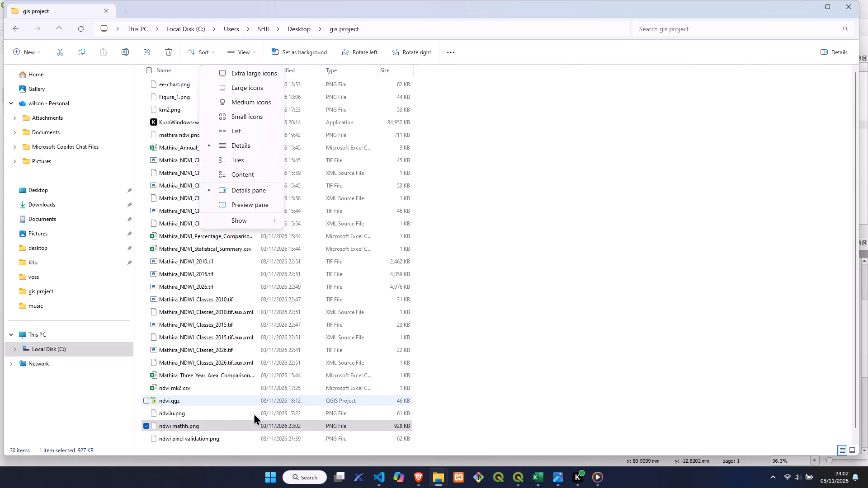
double_click(232, 424)
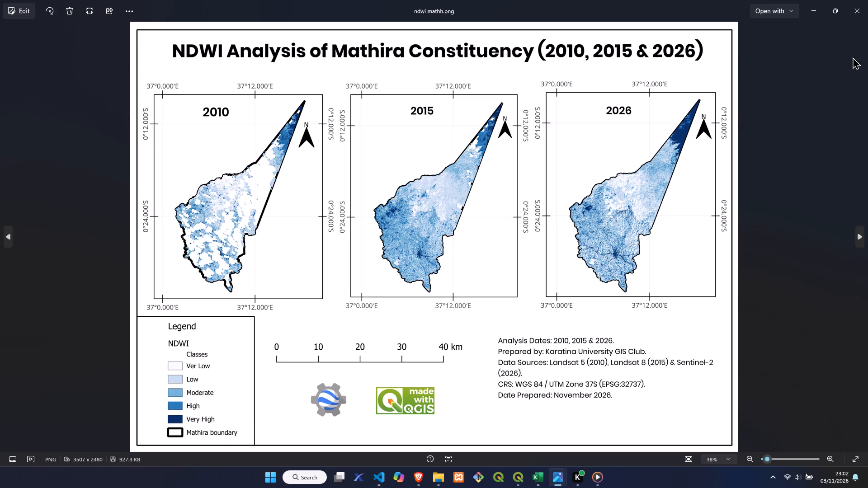
click(853, 15)
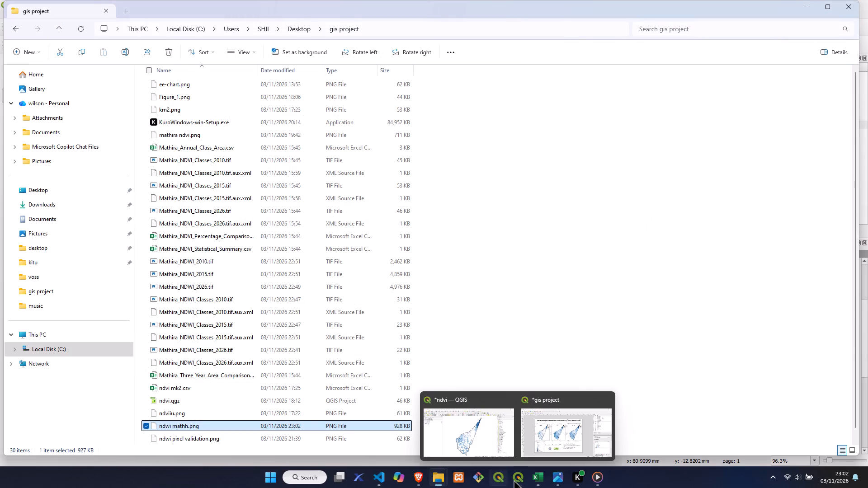
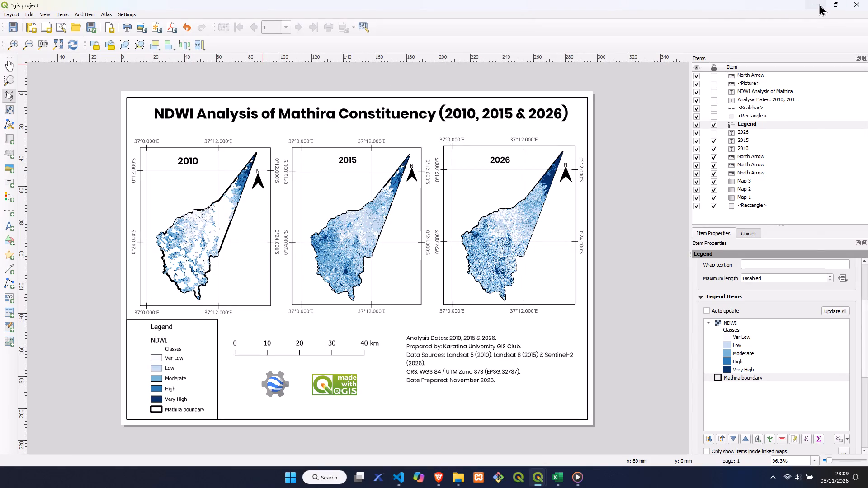
Save the project with the finished NDWI layout.
click(11, 25)
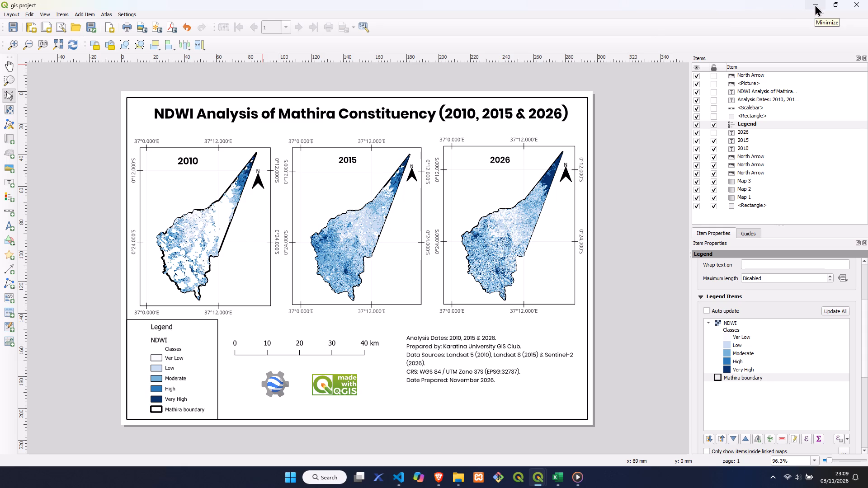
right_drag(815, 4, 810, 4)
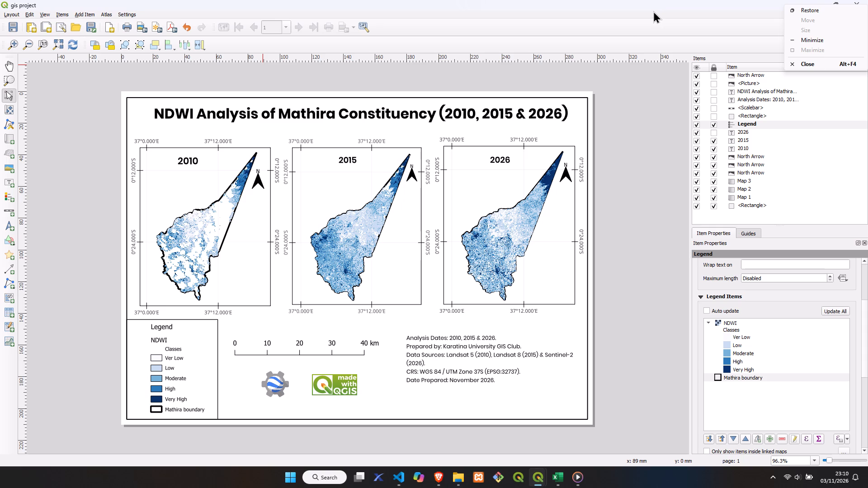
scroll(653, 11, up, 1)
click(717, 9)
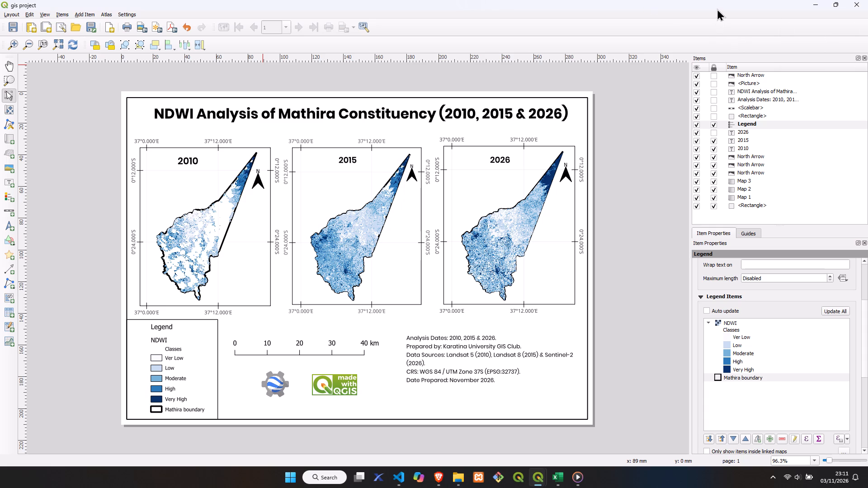
Minimize the layout, file folder, QGIS, browser, Excel and Visual Studio Code windows to reach the desktop.
click(816, 3)
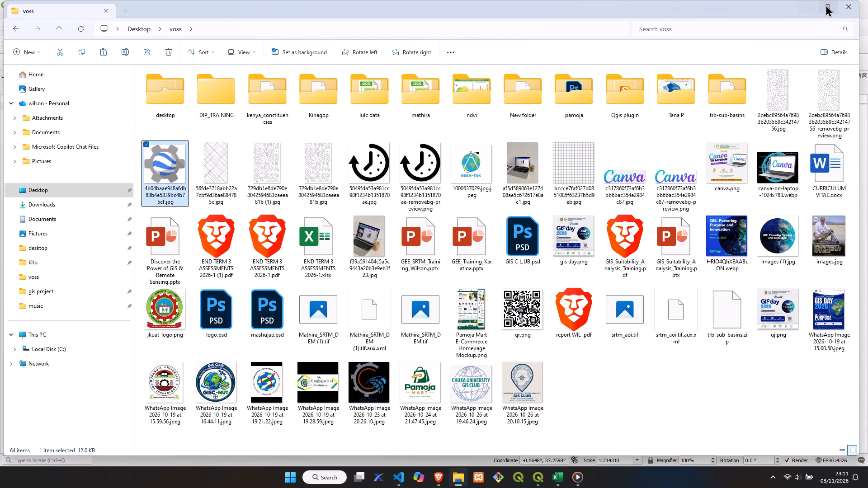
click(809, 5)
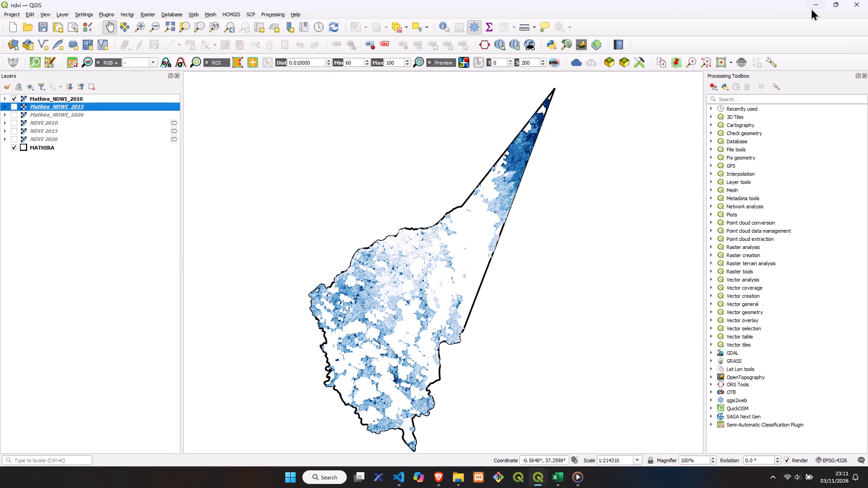
click(813, 2)
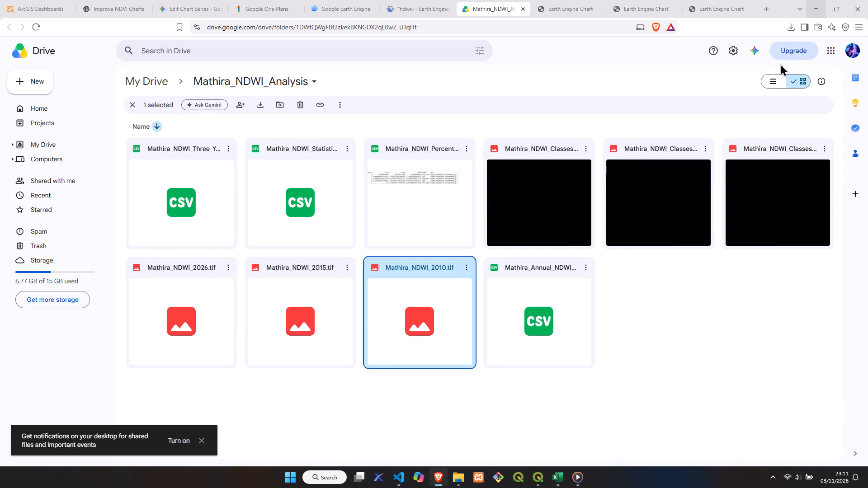
click(809, 9)
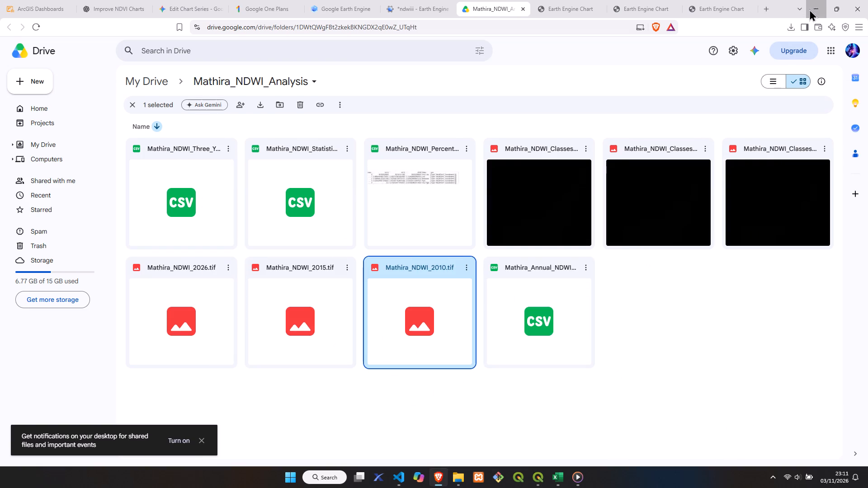
click(811, 8)
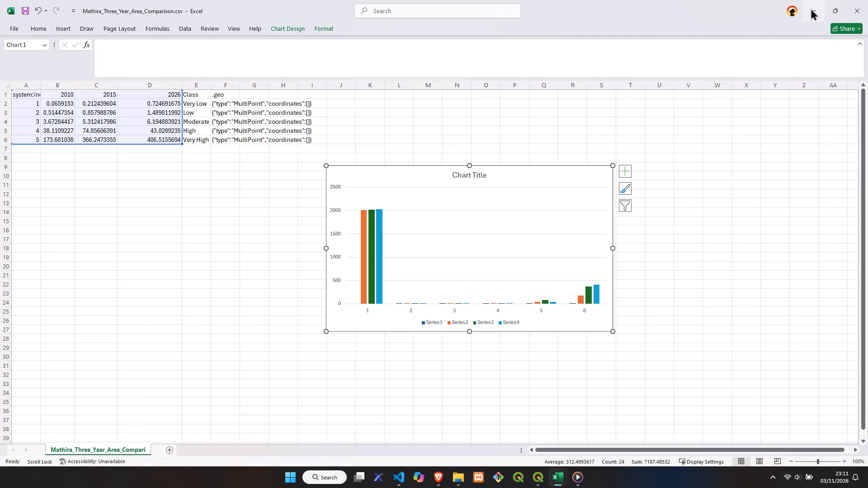
click(813, 7)
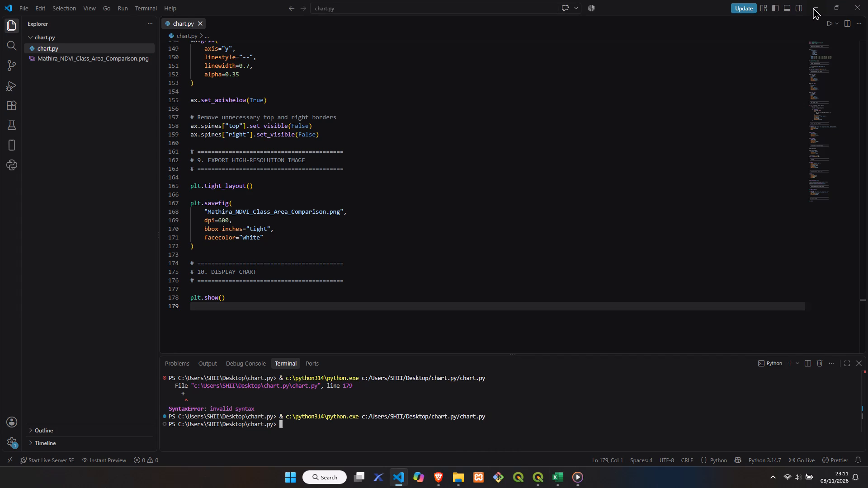
click(813, 7)
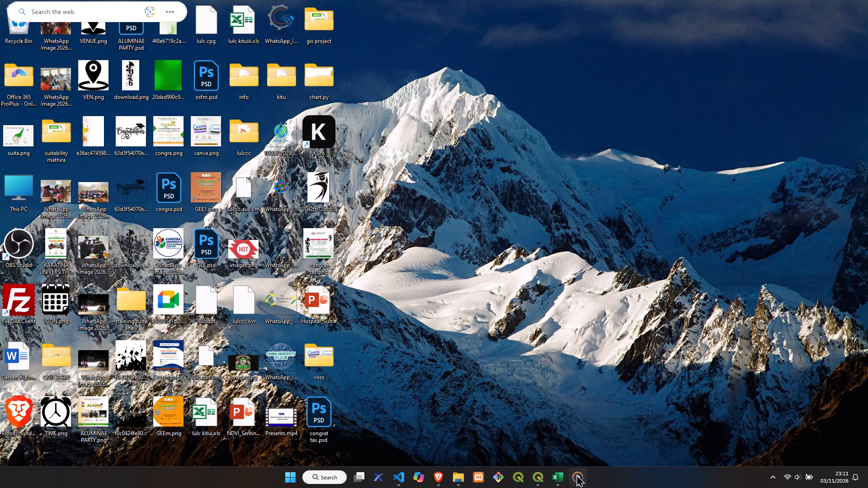
Switch to Media Player and pause the music that is playing.
click(576, 418)
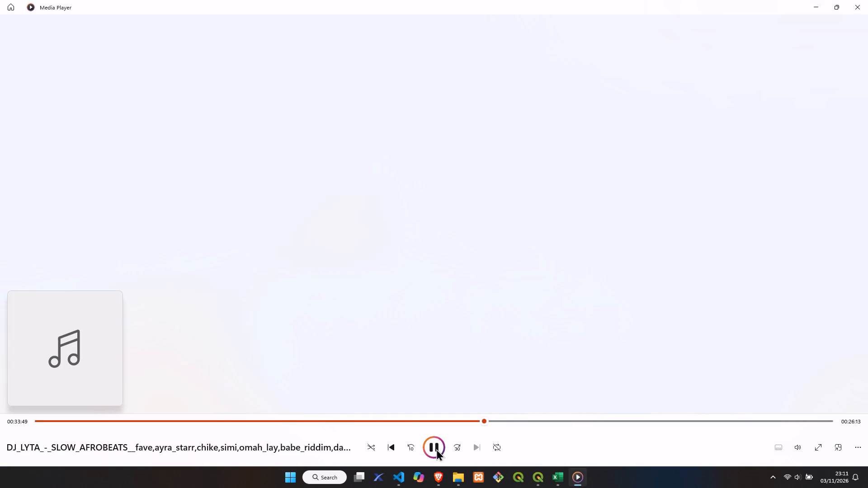
click(434, 444)
Open the Windows power options.
click(288, 475)
click(548, 446)
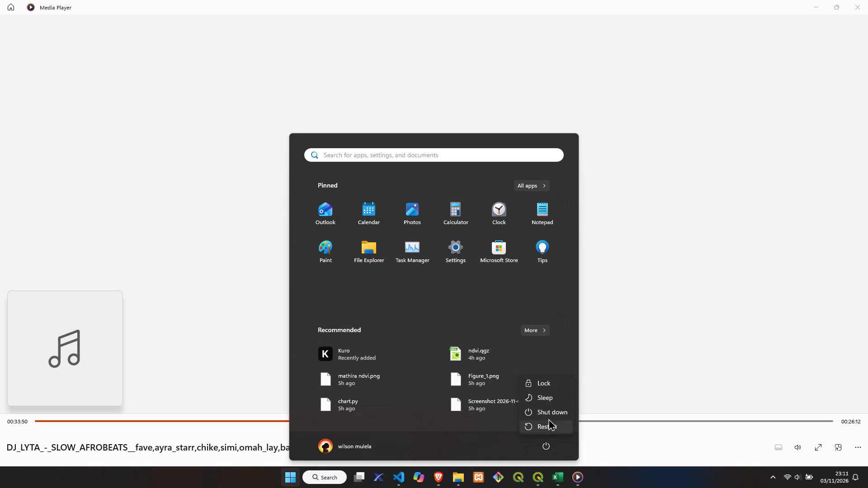